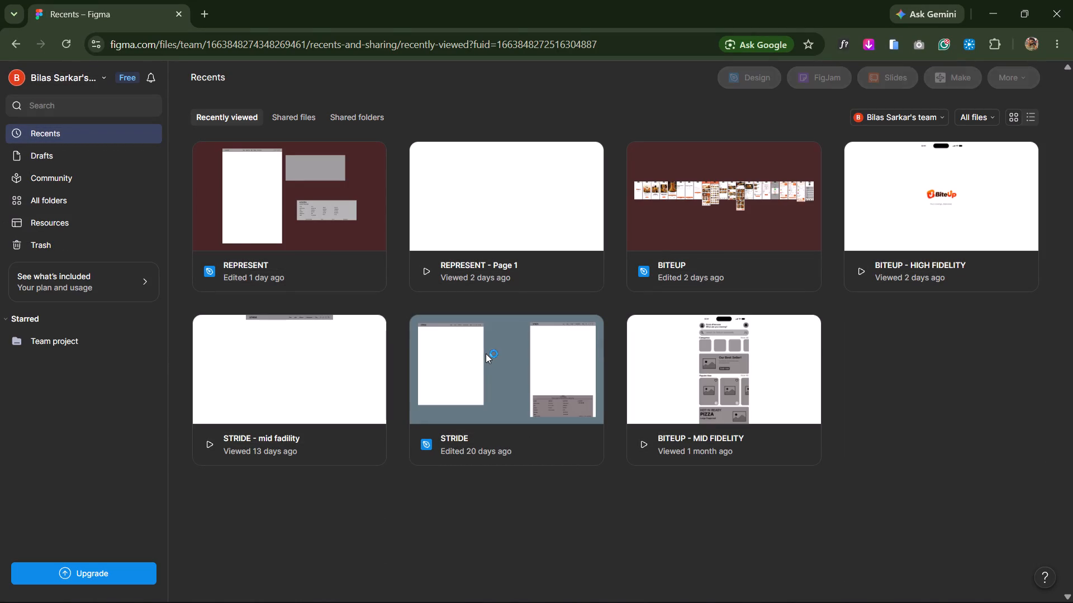
Open the REPRESENT design file from the recently viewed files.
click(237, 212)
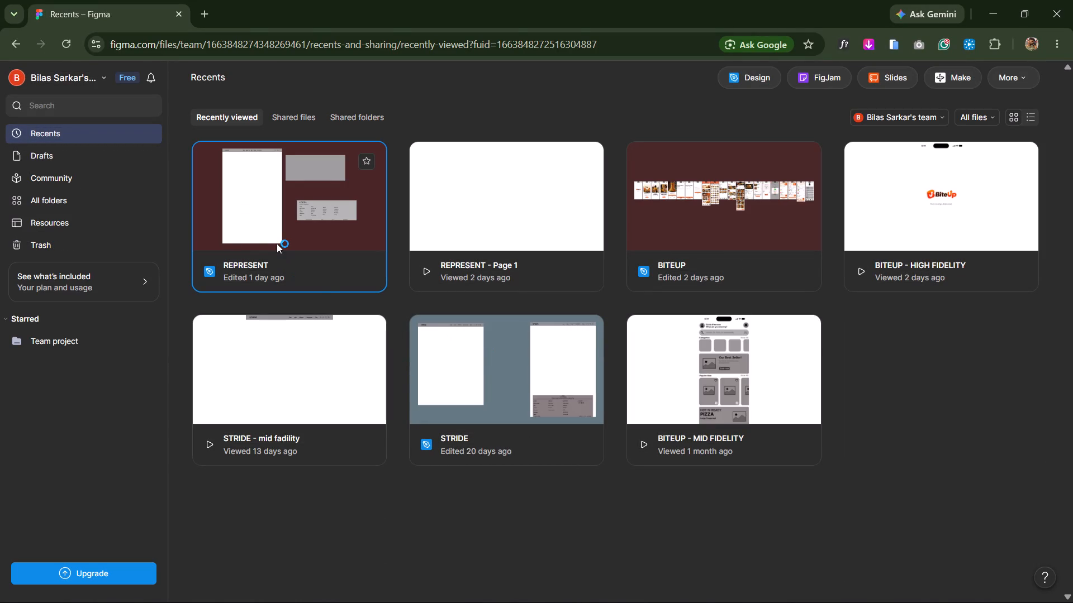
click(277, 243)
double_click(287, 242)
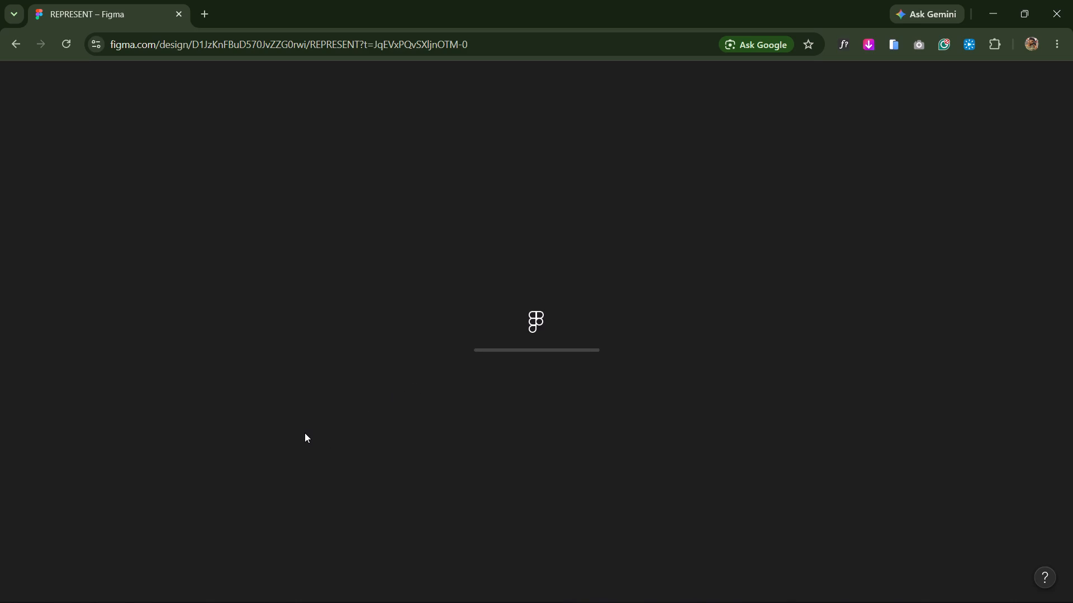
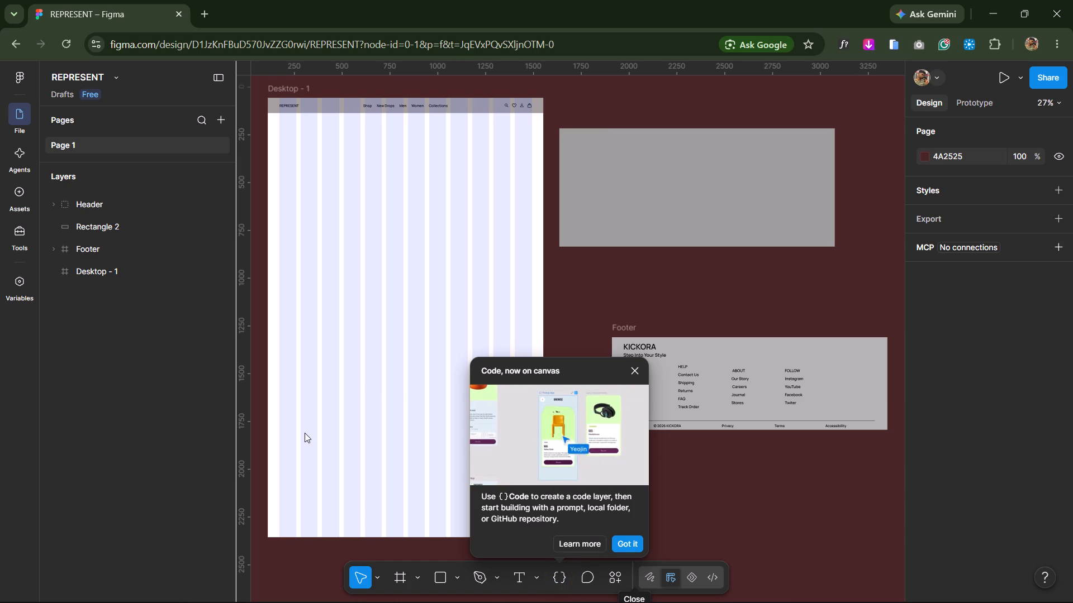
Fill the grey rectangle above the footer with the black-and-white portrait sneaker photo from the Captures folder.
click(632, 370)
click(644, 153)
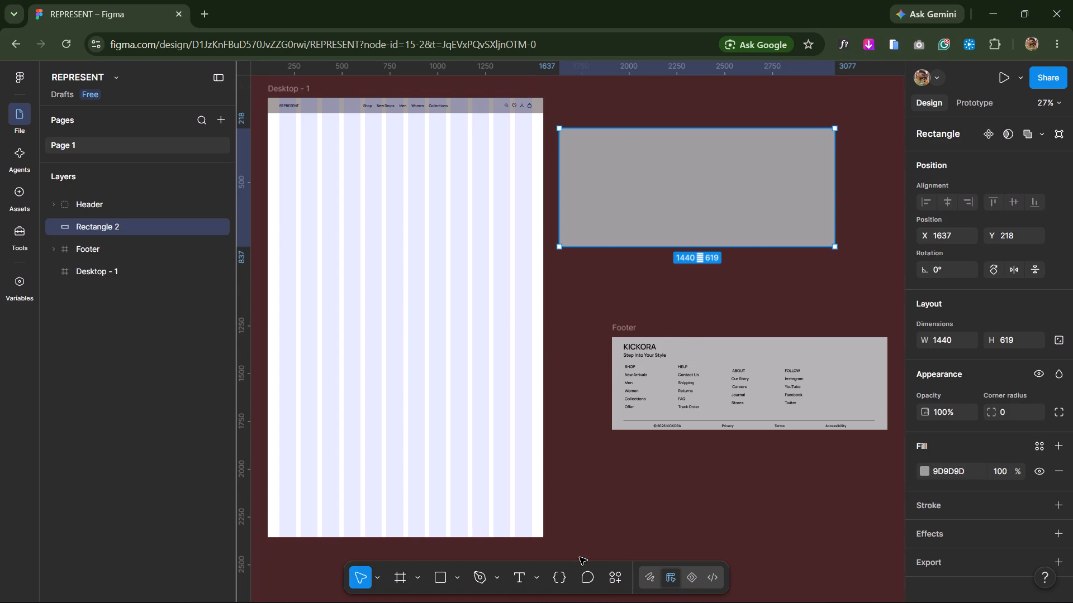
click(501, 577)
double_click(462, 576)
click(490, 549)
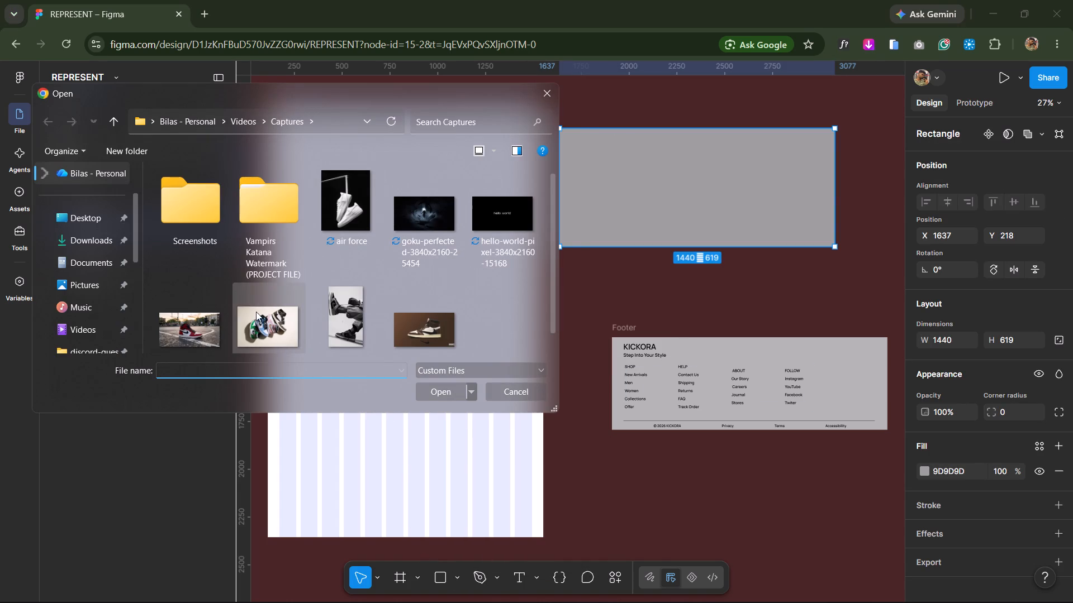
double_click(340, 299)
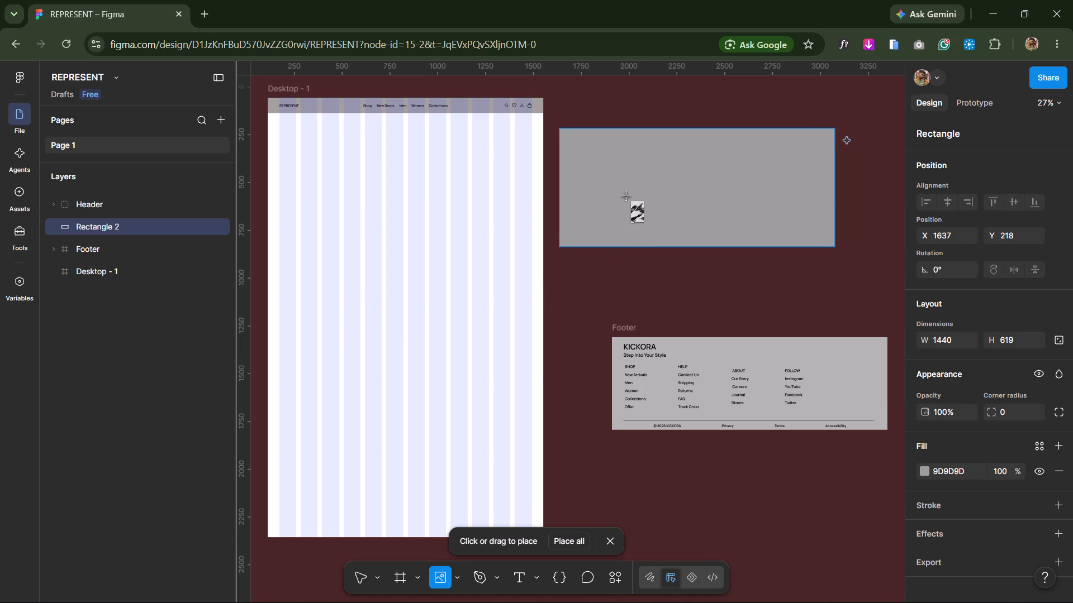
click(626, 195)
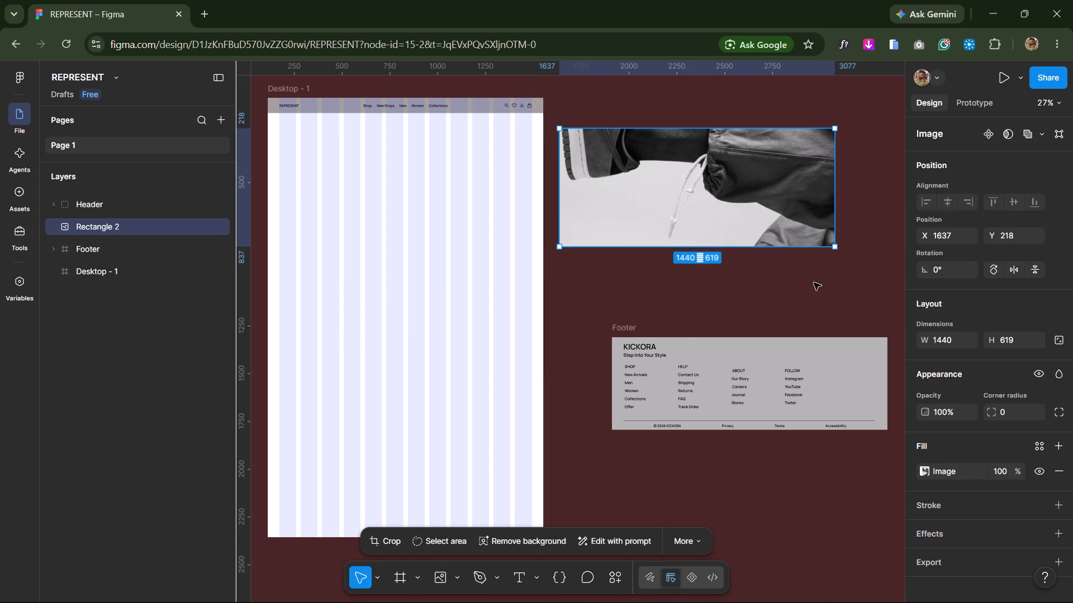
Start cropping the sneaker photo in the rectangle and bring up the landscape aspect-ratio choices.
click(385, 543)
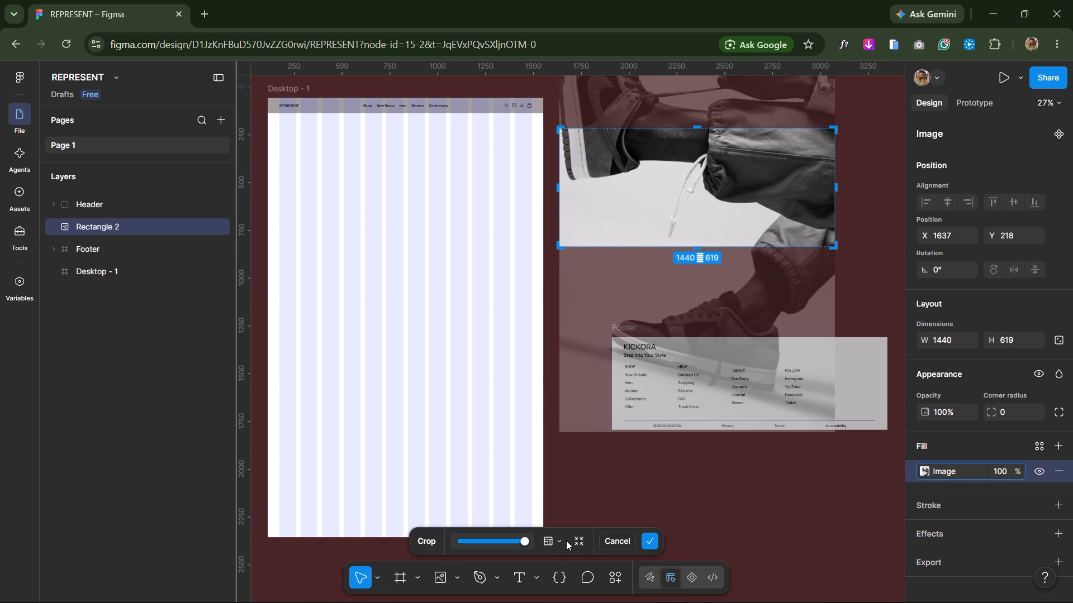
click(559, 540)
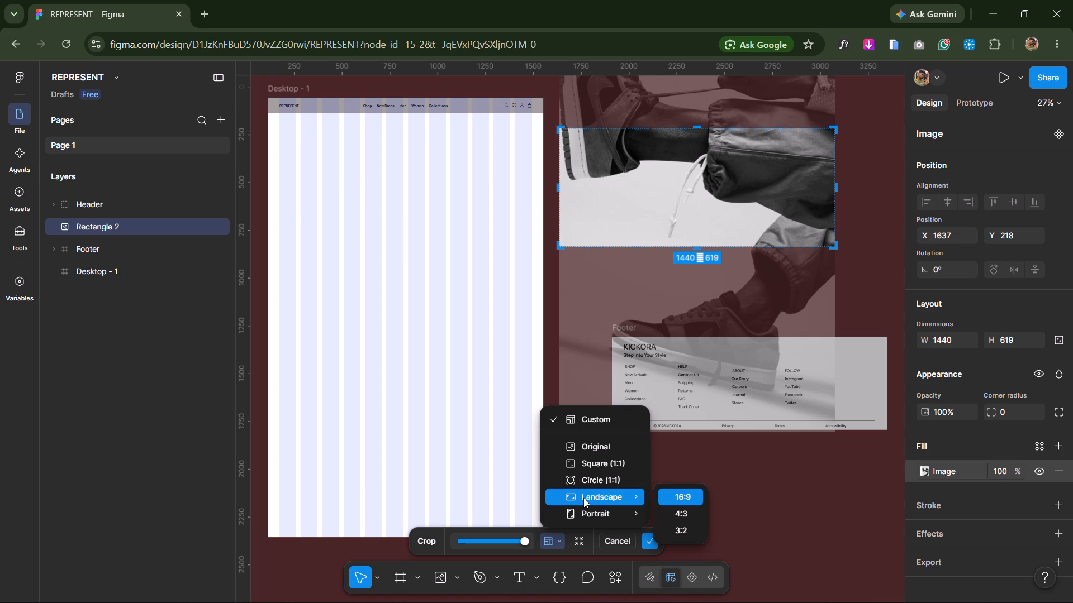
click(583, 498)
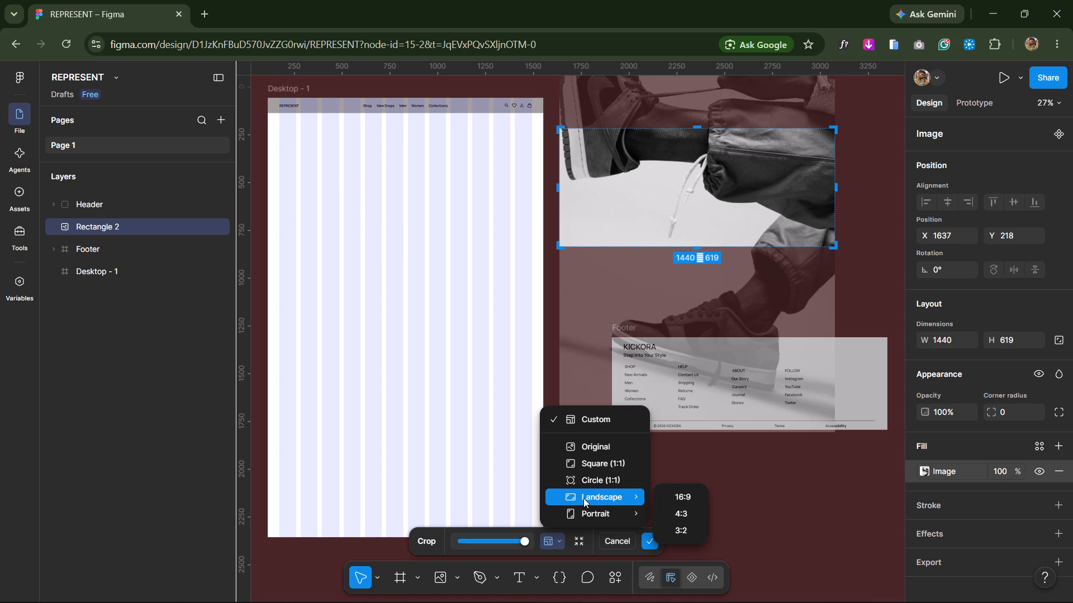
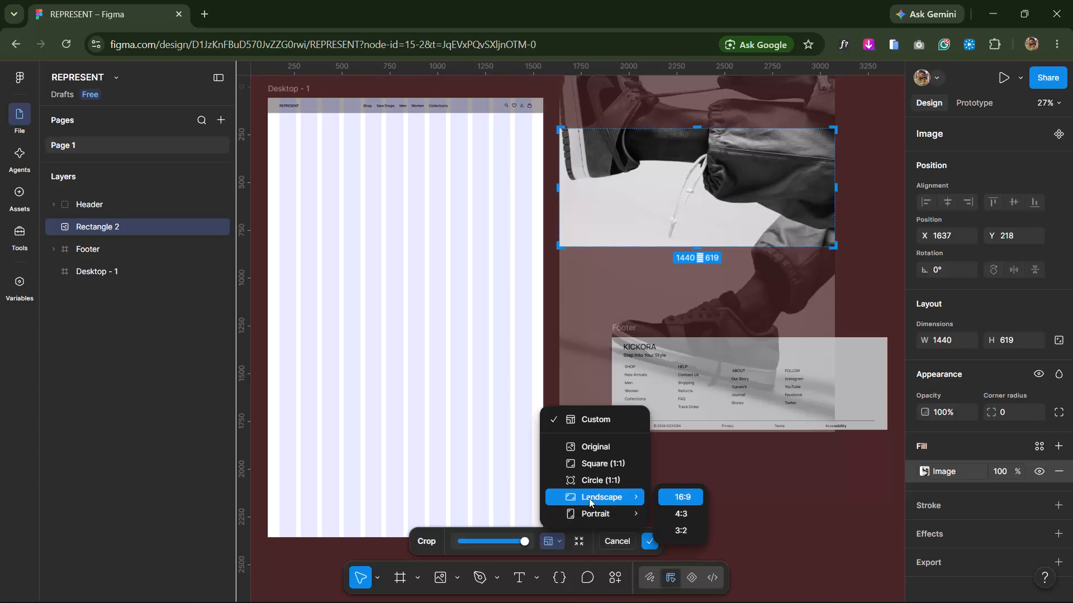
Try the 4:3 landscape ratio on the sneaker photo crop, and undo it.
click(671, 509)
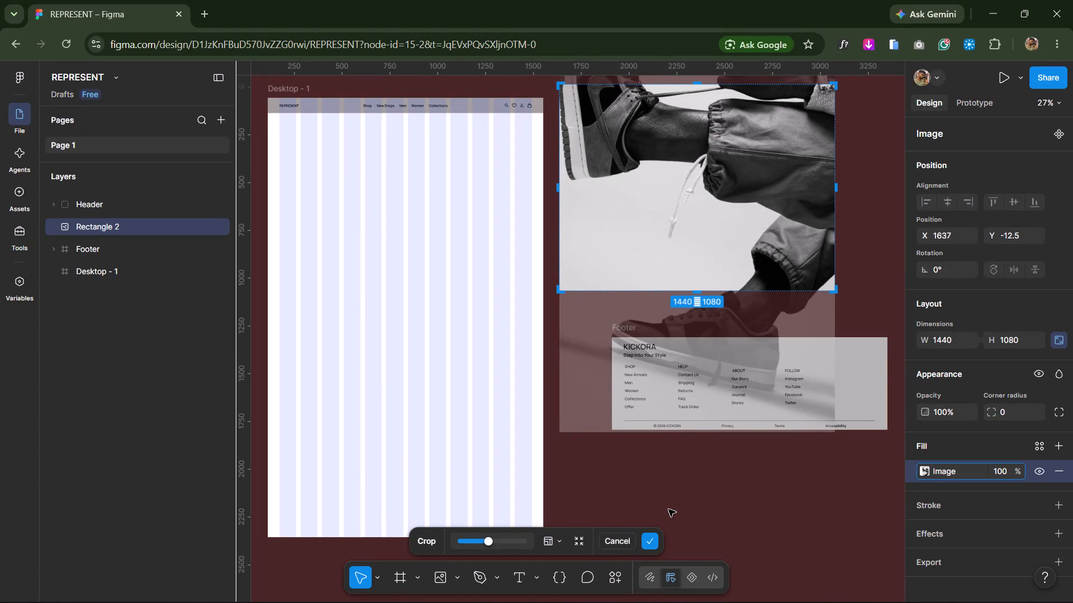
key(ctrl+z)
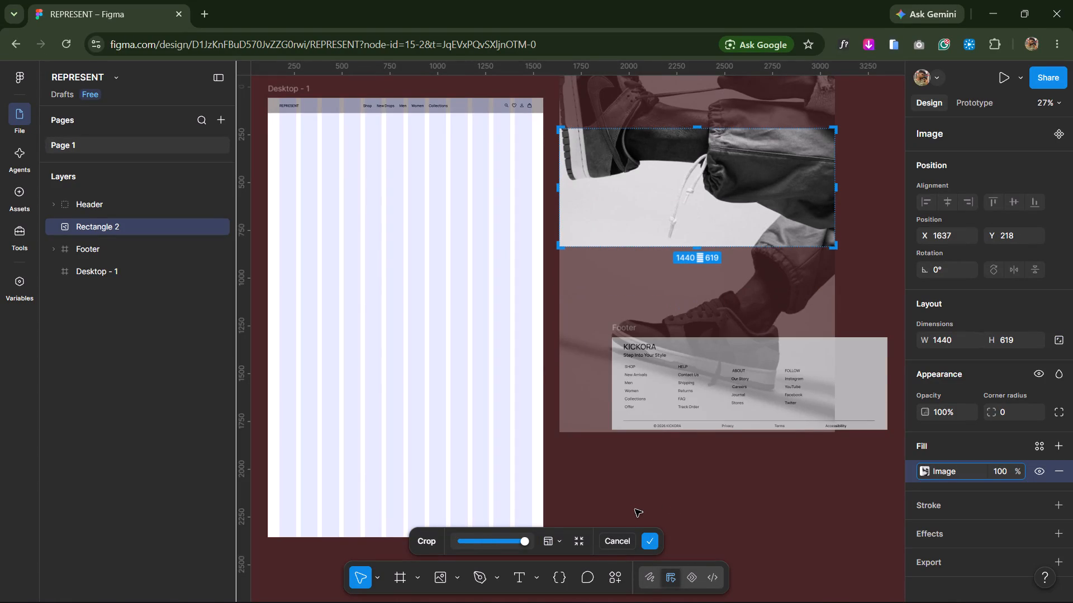
Rotate the sneaker photo inside the crop about 90° counter-clockwise so it lies horizontally behind the 1440 × 619 rectangle.
click(737, 304)
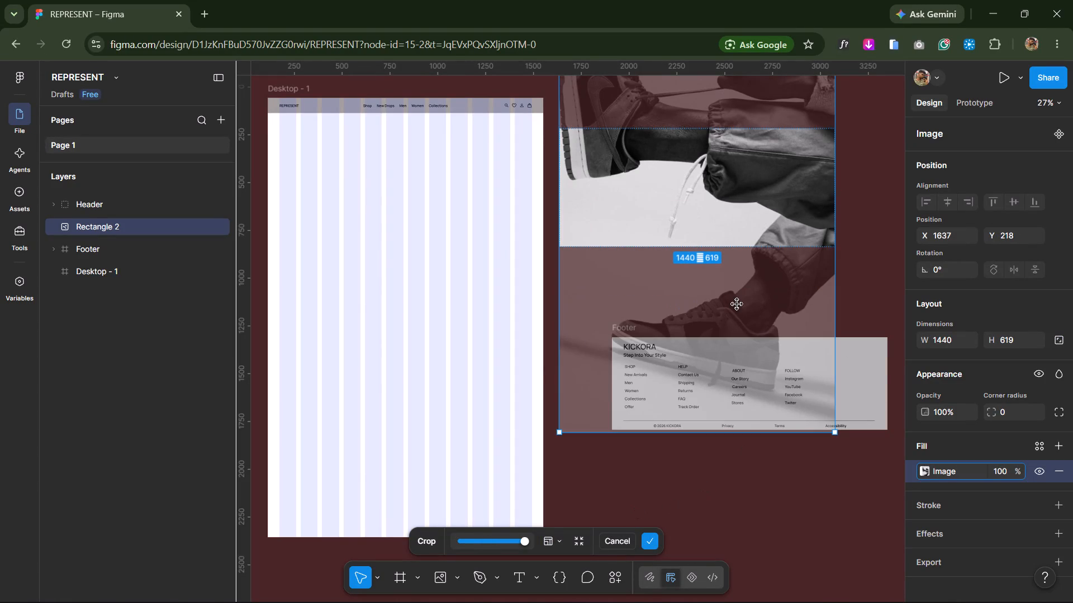
drag(839, 439, 738, 191)
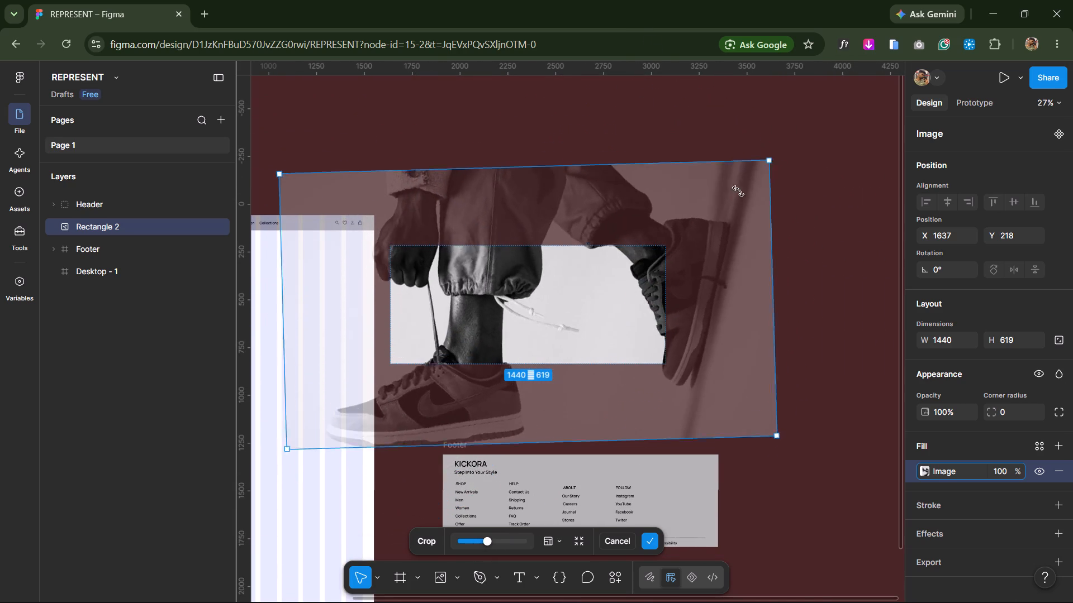
drag(738, 191, 730, 186)
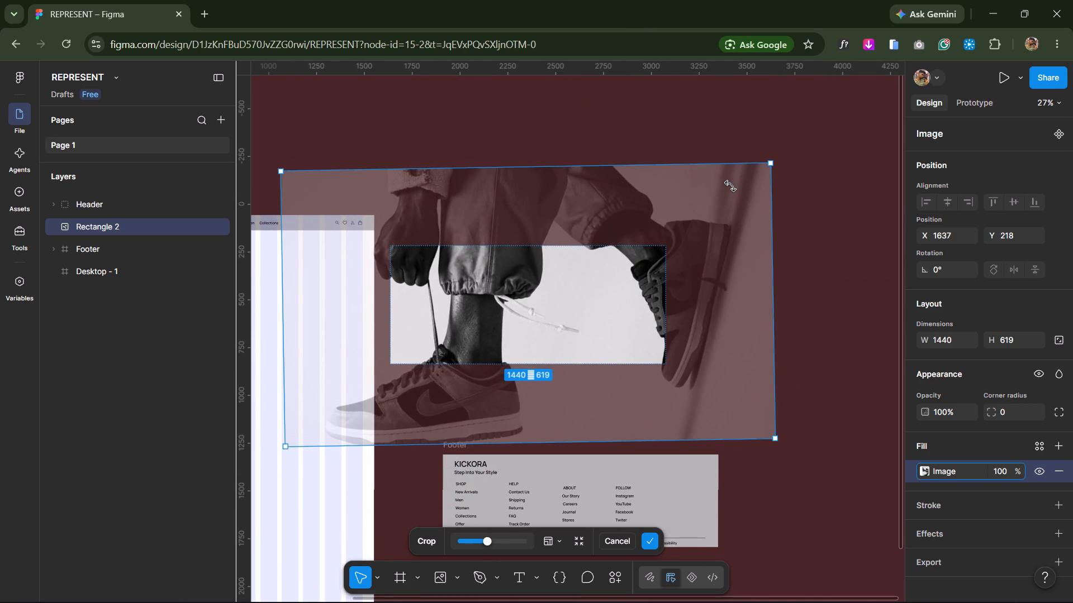
drag(730, 186, 730, 189)
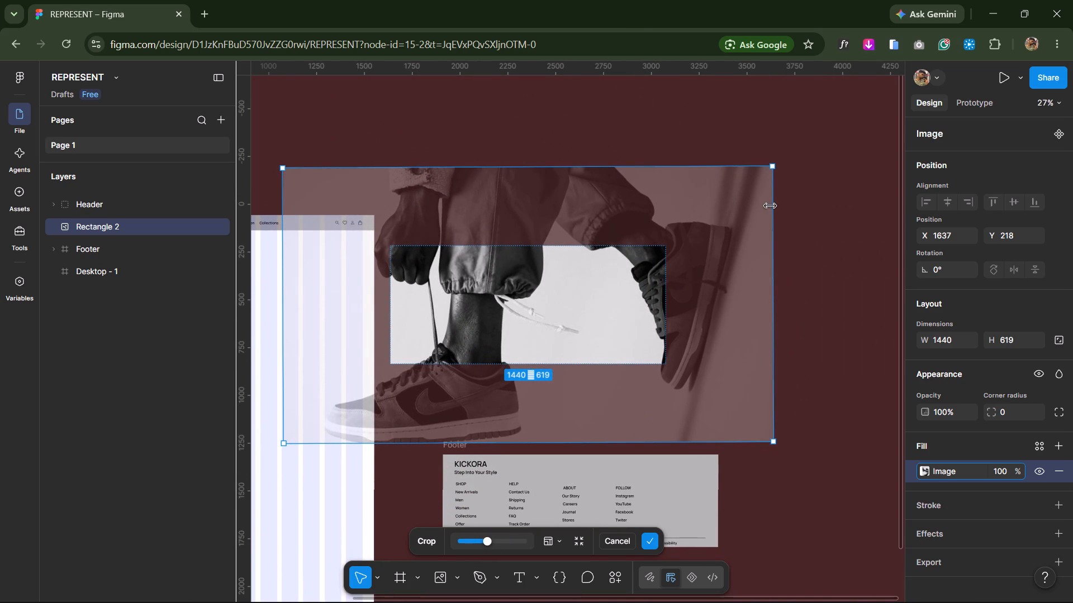
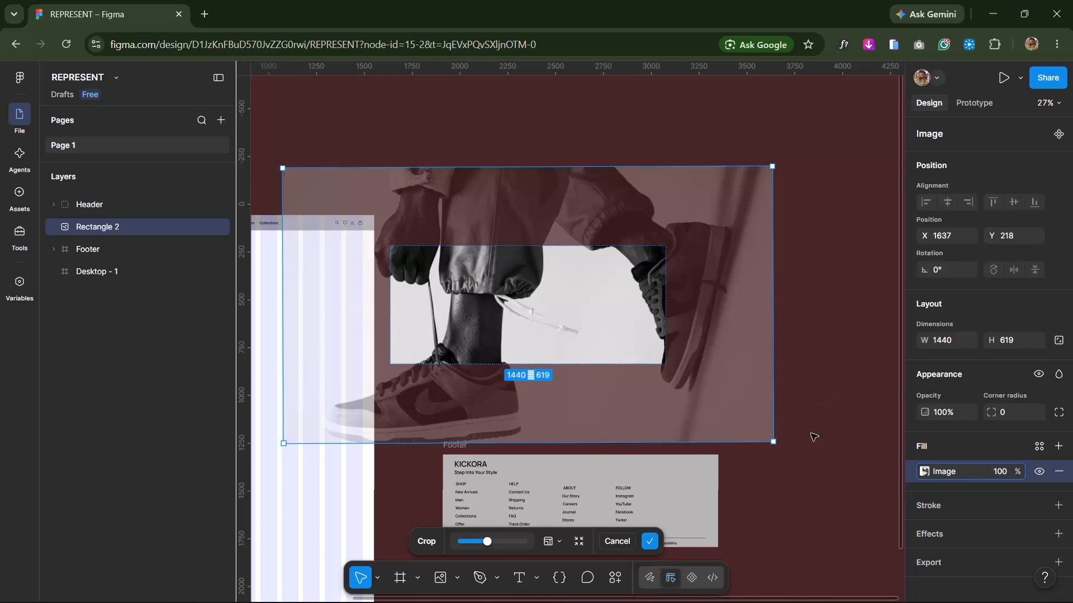
Scale the sneaker photo down inside the crop to the 619-high rectangle's full height and centre it horizontally in the rectangle.
drag(772, 441, 716, 400)
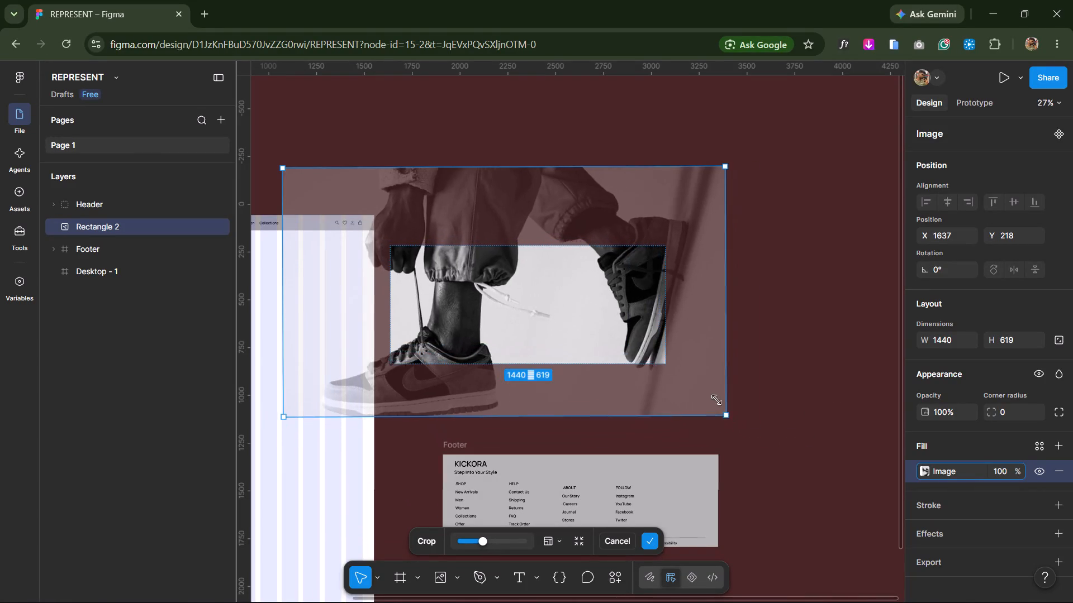
drag(716, 400, 588, 321)
drag(523, 291, 613, 345)
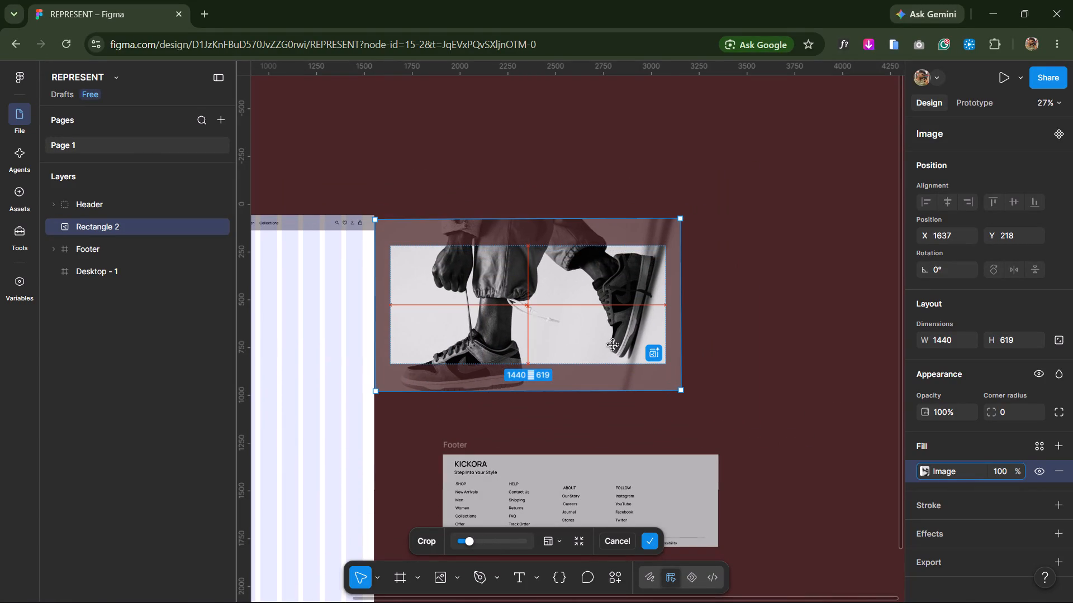
drag(613, 345, 616, 368)
drag(680, 418, 663, 408)
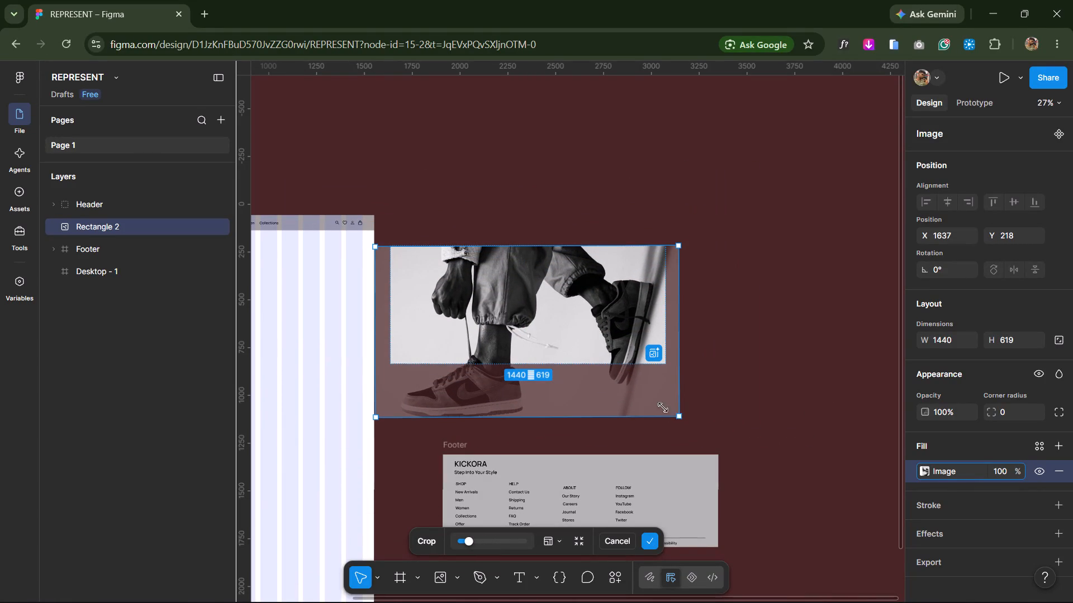
drag(663, 408, 583, 331)
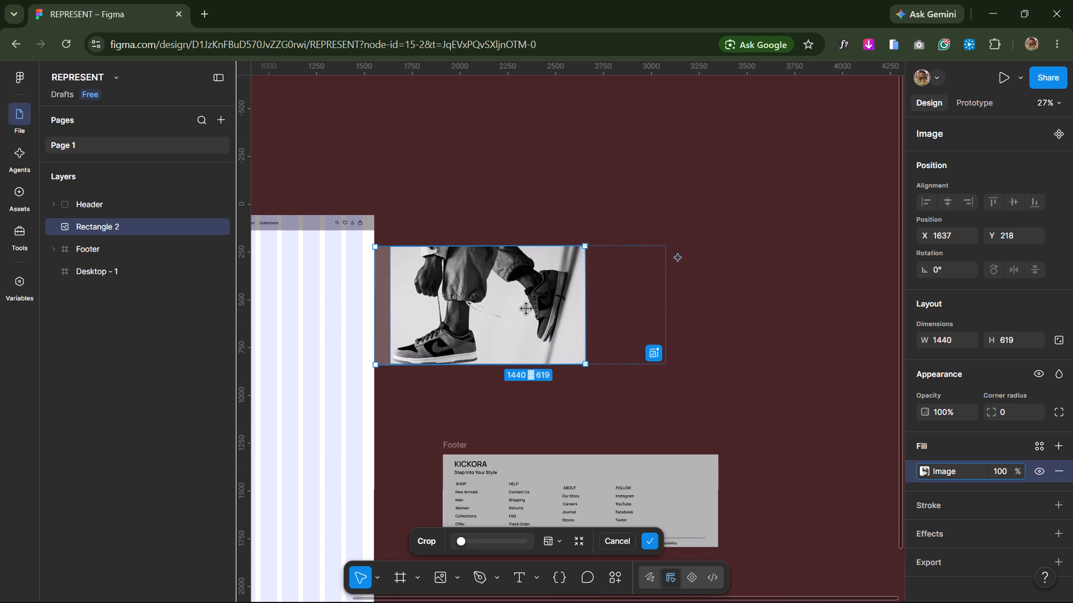
drag(526, 309, 576, 306)
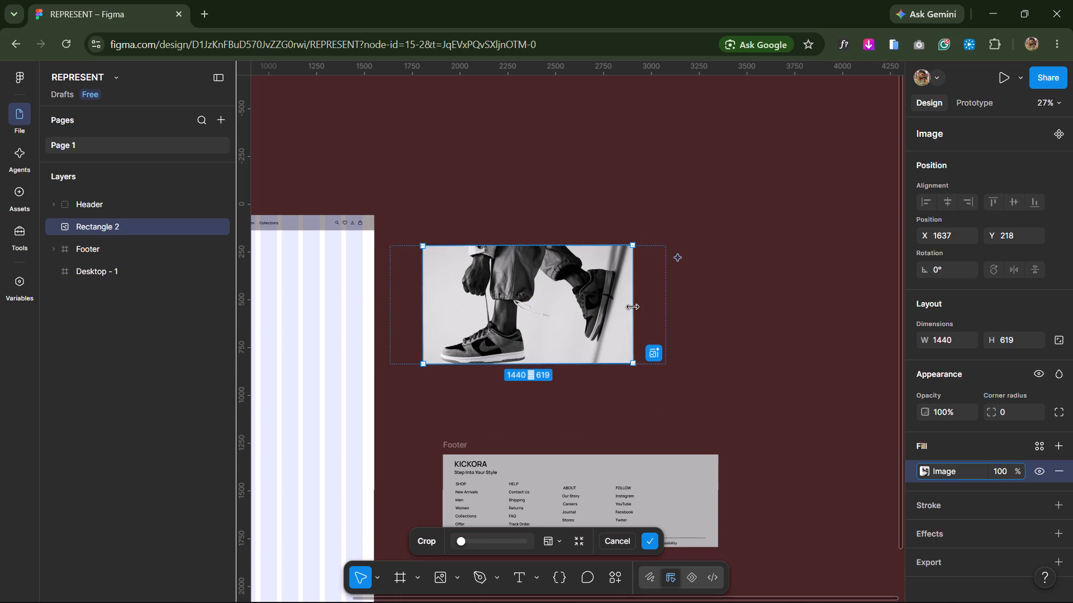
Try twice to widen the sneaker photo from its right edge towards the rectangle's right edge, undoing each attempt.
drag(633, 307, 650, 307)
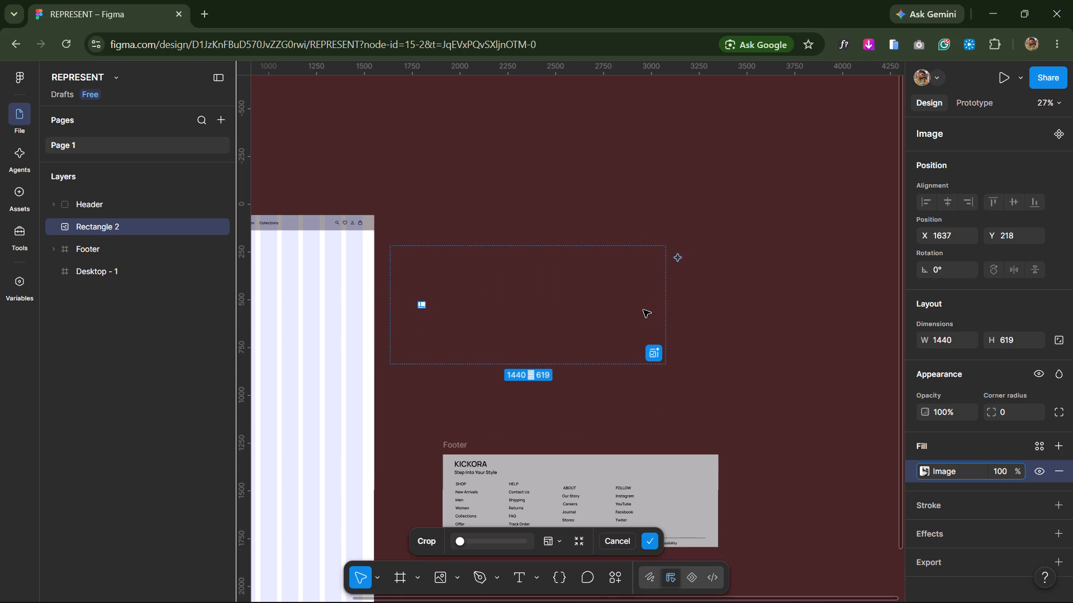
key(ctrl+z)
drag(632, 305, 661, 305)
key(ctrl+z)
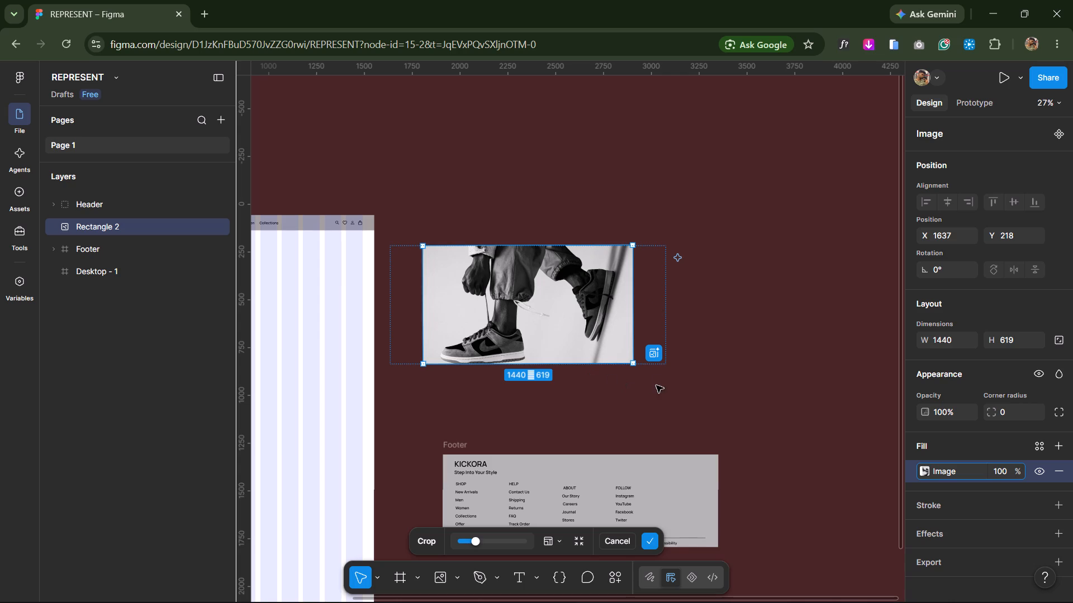
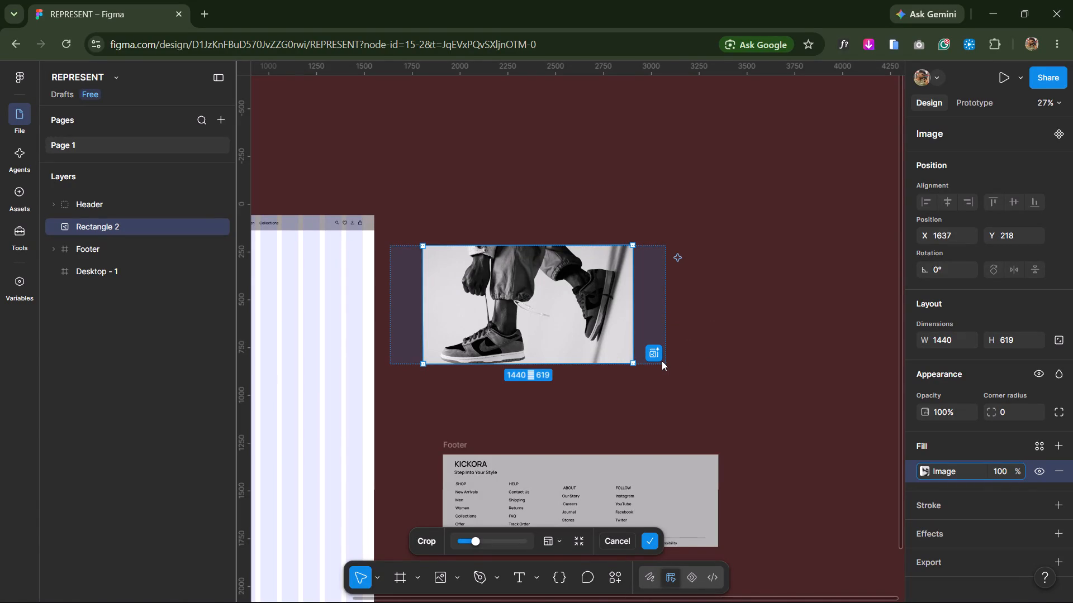
Undo the last scale-down and repositioning of the sneaker photo inside the crop.
key(ctrl+z)
key(ctrl+z)
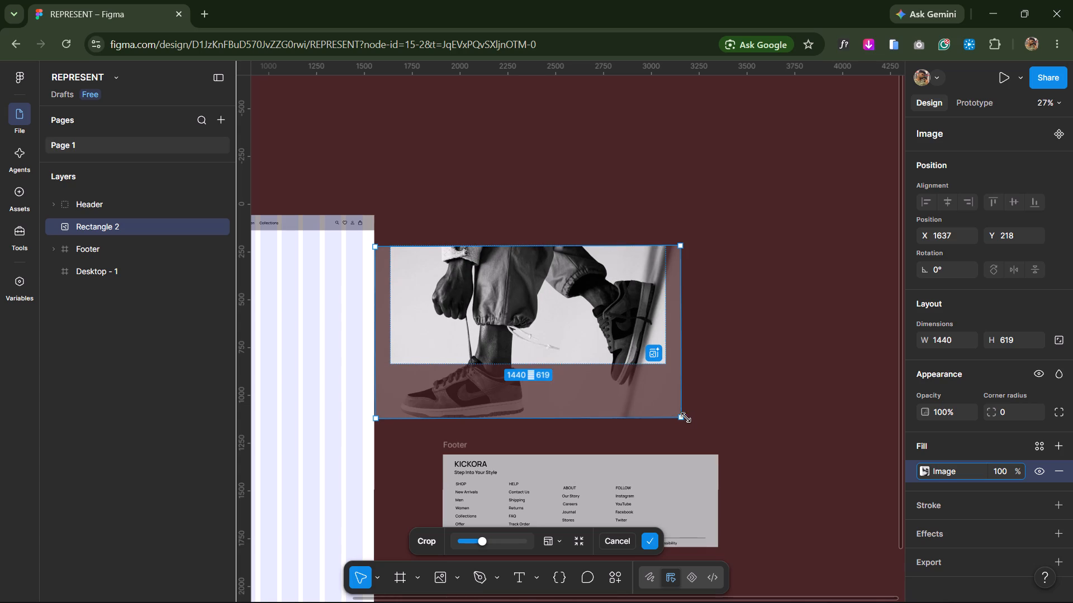
Scale the sneaker photo to the rectangle's full 1440 width, shift it up until the front shoe fits inside, and finish the crop.
drag(682, 418, 664, 379)
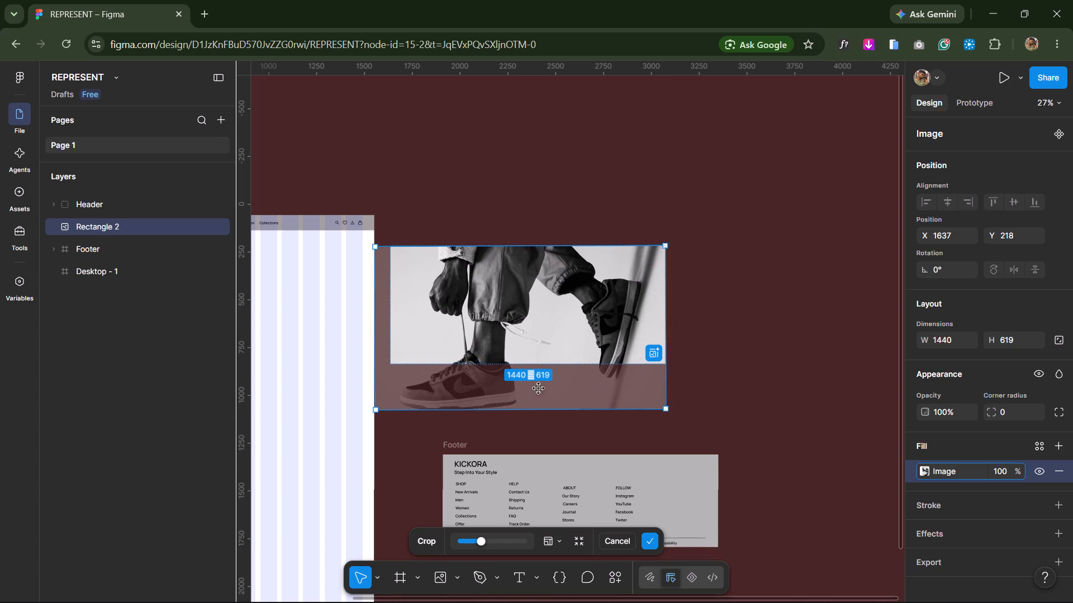
drag(374, 409, 393, 390)
drag(504, 334, 506, 303)
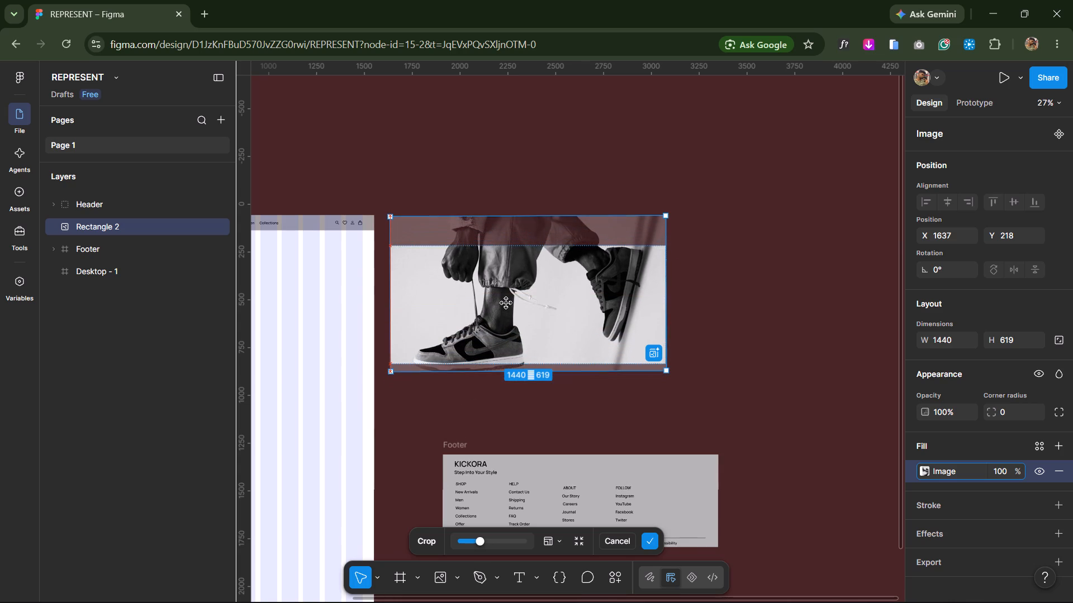
drag(506, 303, 506, 300)
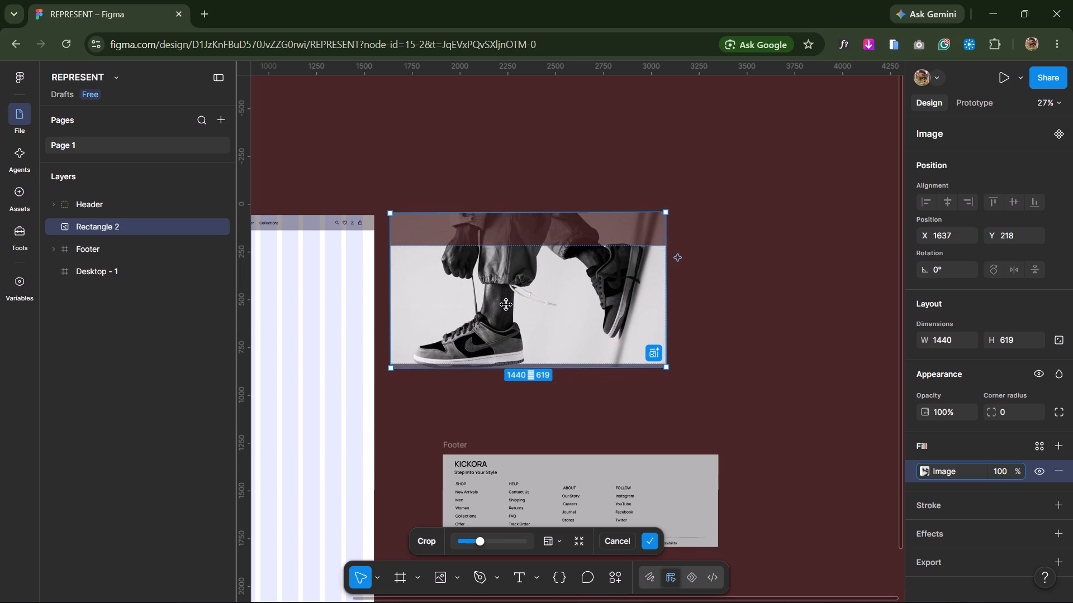
click(716, 339)
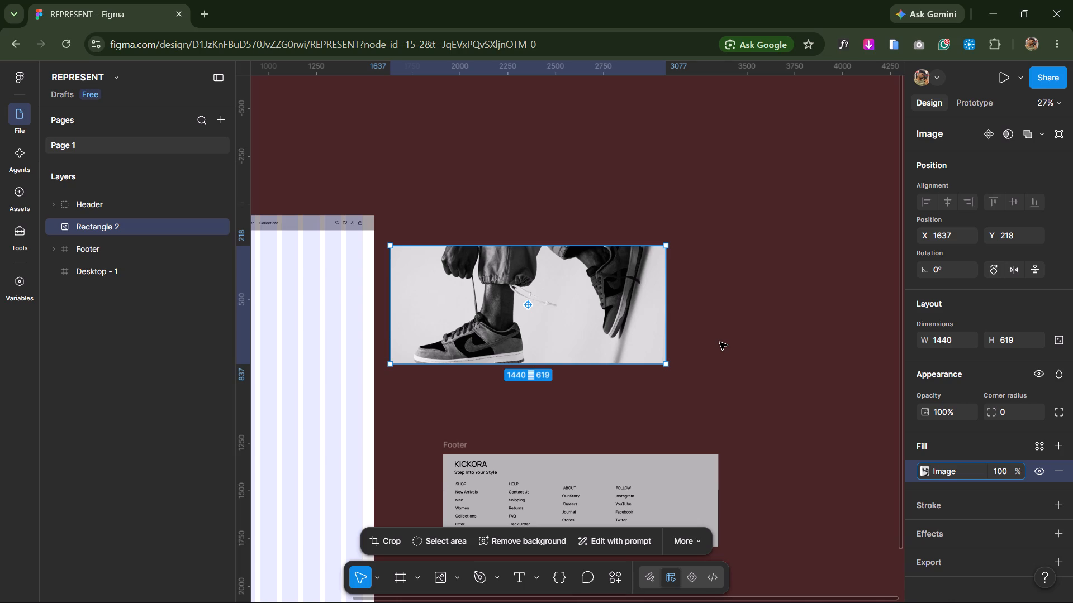
click(722, 337)
Move the cropped sneaker rectangle into the Desktop - 1 frame, spanning its full width directly beneath the header.
key(space)
key(space)
key(space)
key(space)
key(space)
key(space)
key(space)
key(space)
key(space)
key(space)
key(space)
key(space)
key(space)
key(space)
key(space)
key(space)
key(space)
key(space)
drag(477, 403, 643, 386)
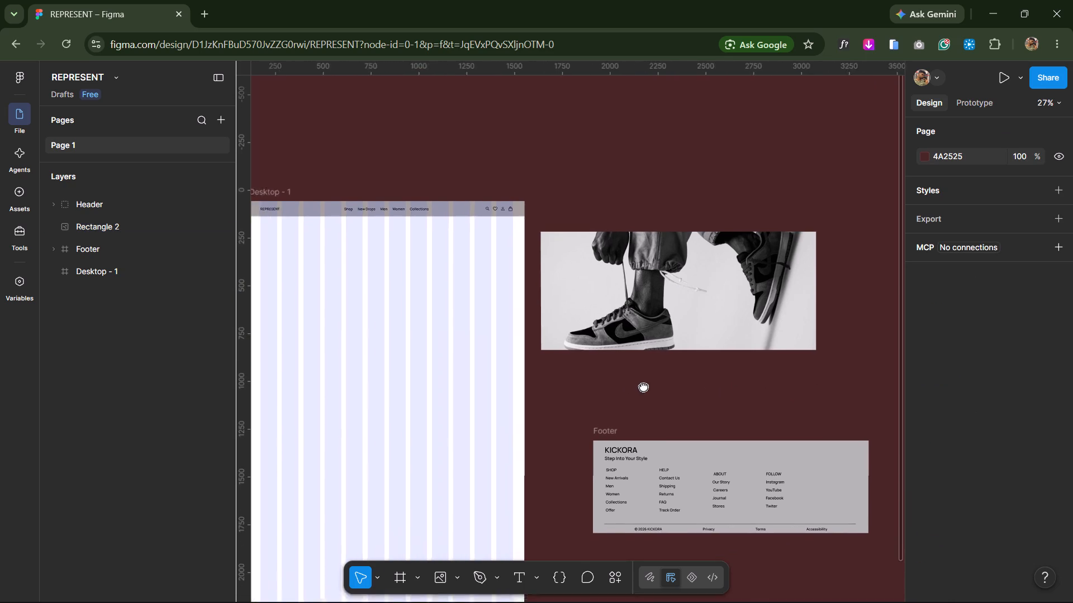
drag(643, 386, 736, 377)
drag(751, 294, 457, 286)
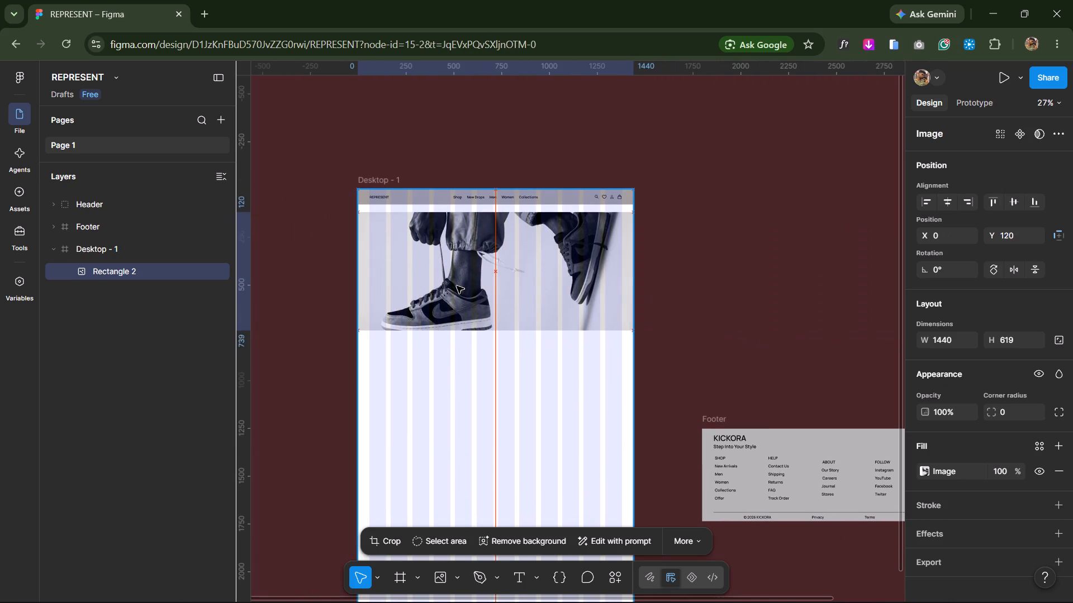
drag(457, 286, 462, 278)
click(679, 260)
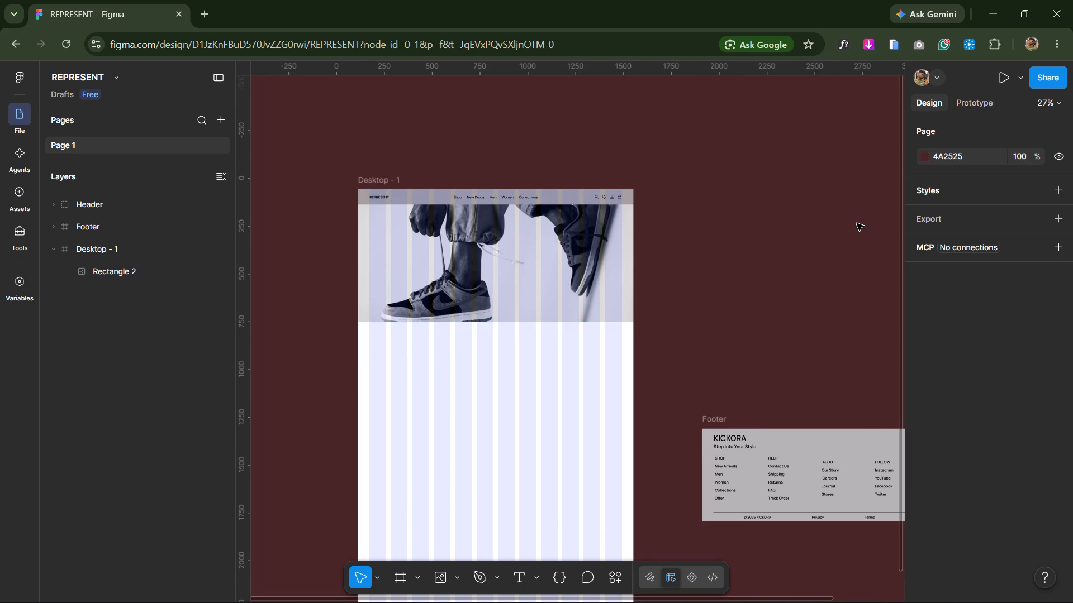
Preview the design as a prototype and page to the footer frame and back to the desktop frame.
ctrl+scroll(696, 240, up, 6)
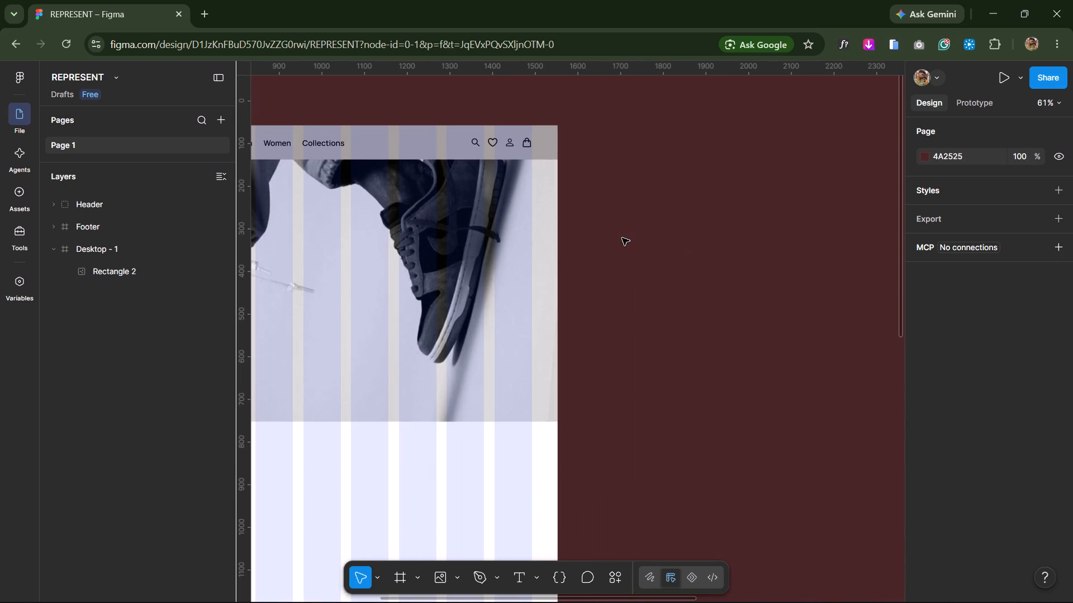
click(1002, 72)
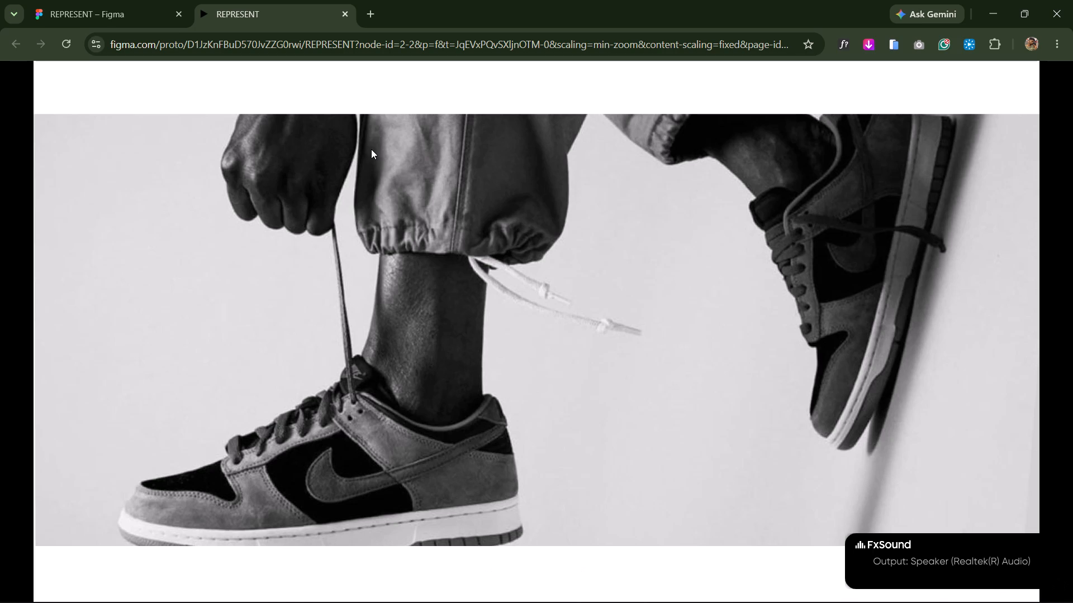
click(138, 3)
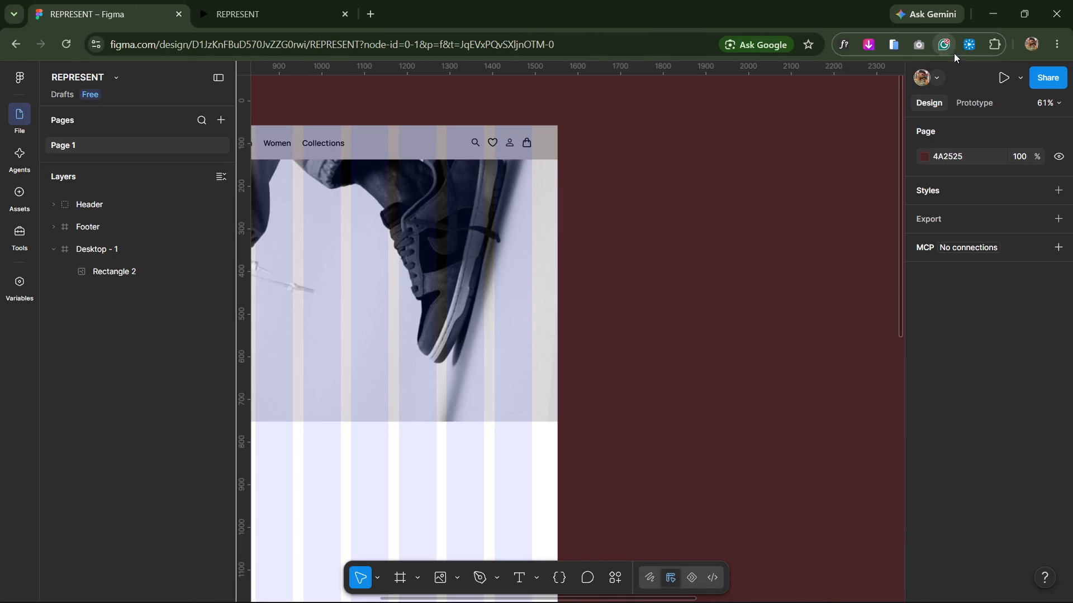
click(1008, 77)
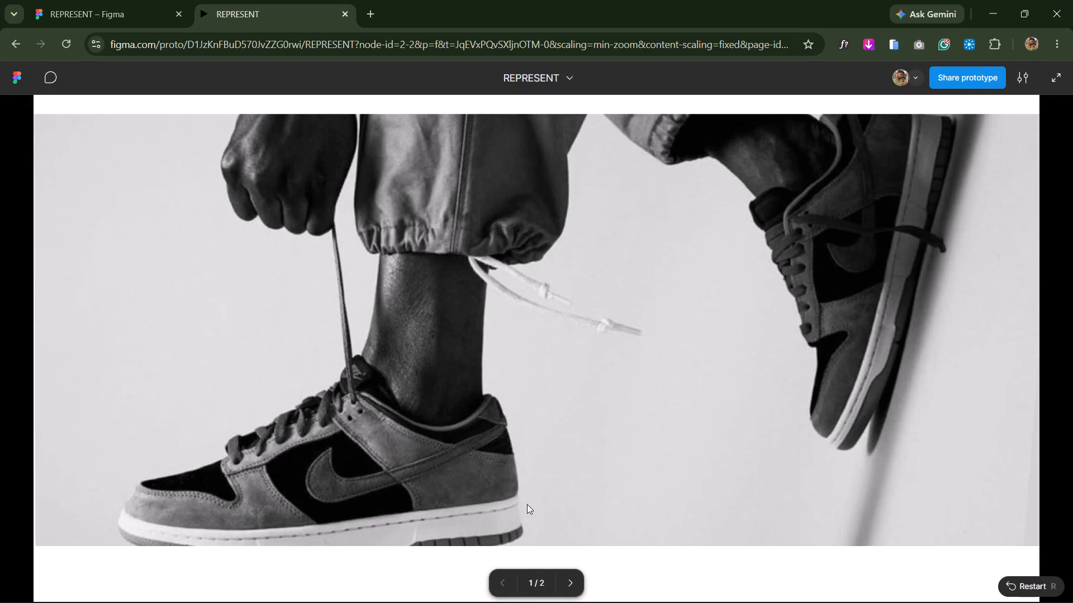
click(564, 580)
click(488, 589)
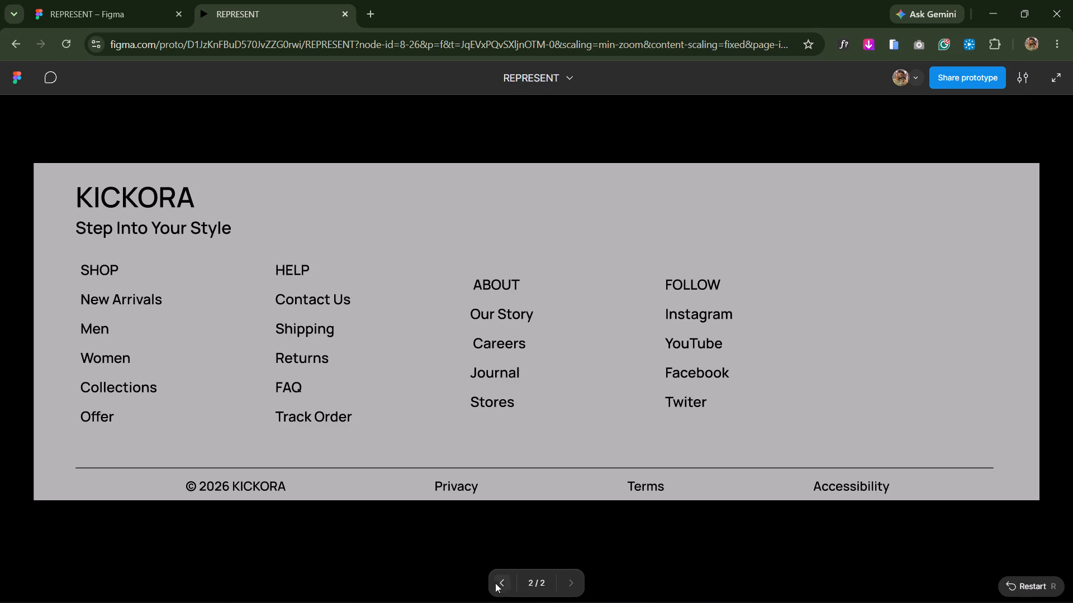
click(501, 580)
Hide the Figma interface in the prototype preview, examine the banner under the header area, and return to the design file.
scroll(554, 489, up, 6)
click(564, 71)
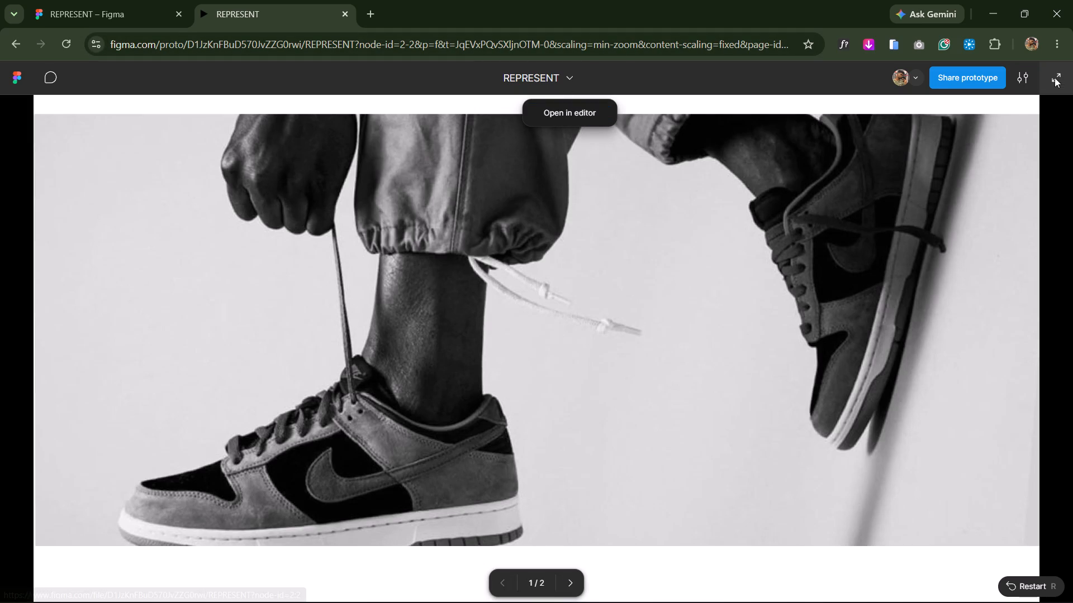
click(1029, 74)
click(970, 270)
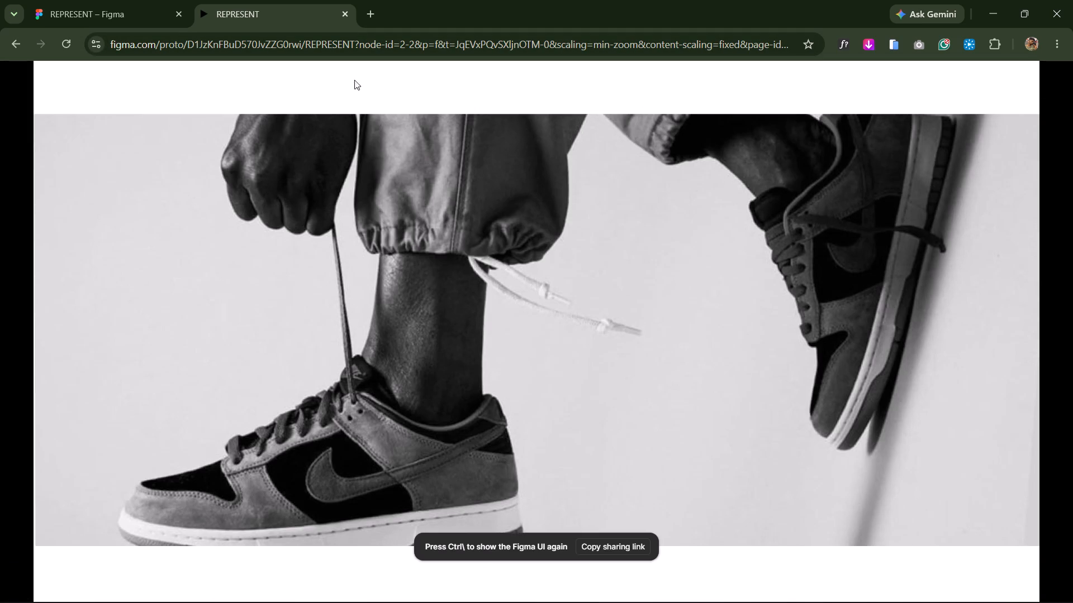
drag(353, 80, 329, 79)
click(94, 6)
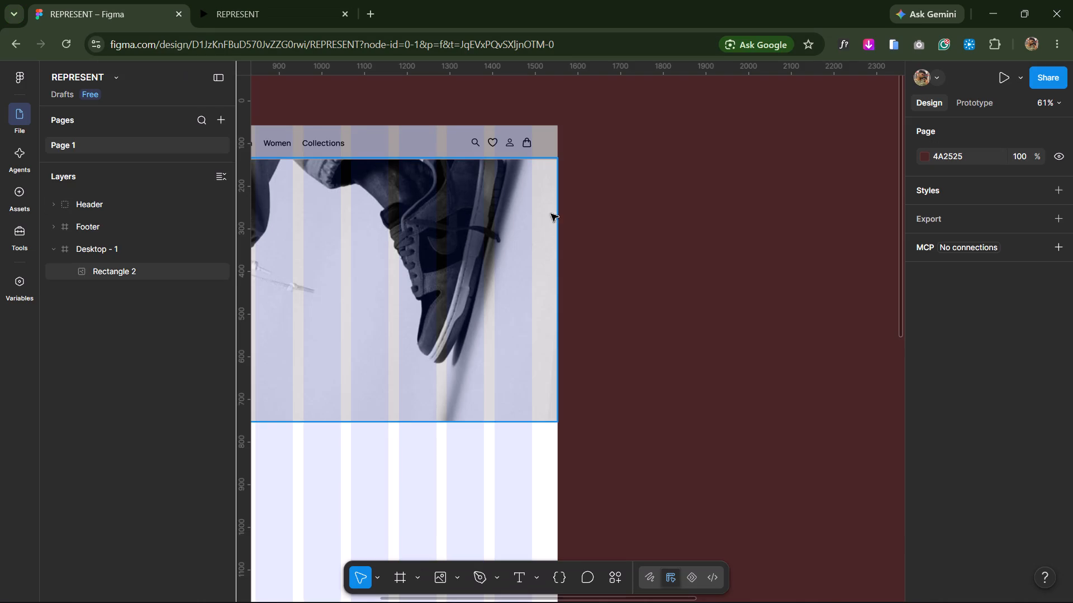
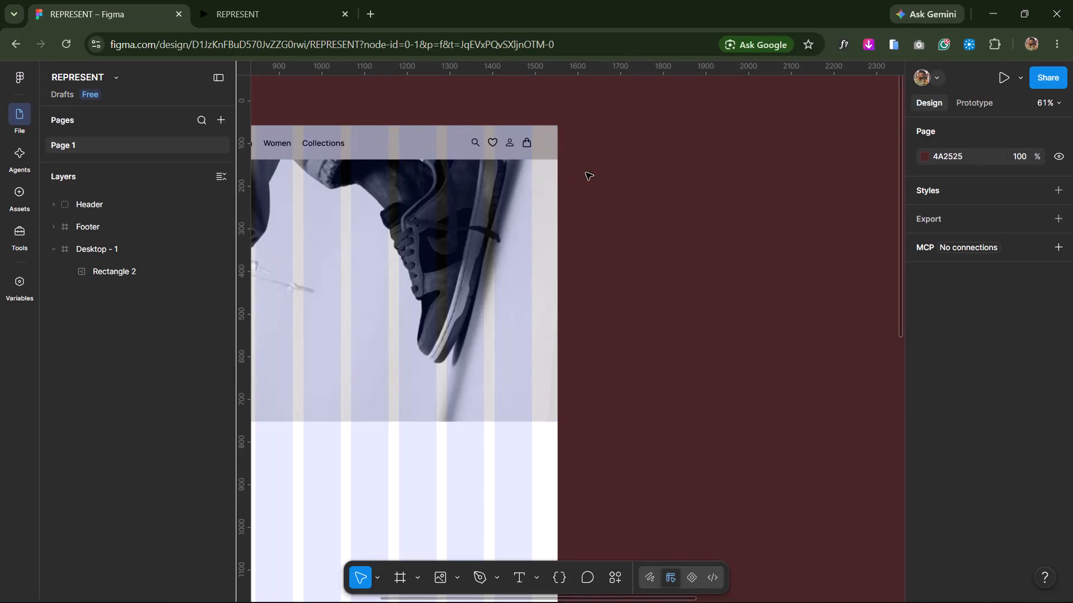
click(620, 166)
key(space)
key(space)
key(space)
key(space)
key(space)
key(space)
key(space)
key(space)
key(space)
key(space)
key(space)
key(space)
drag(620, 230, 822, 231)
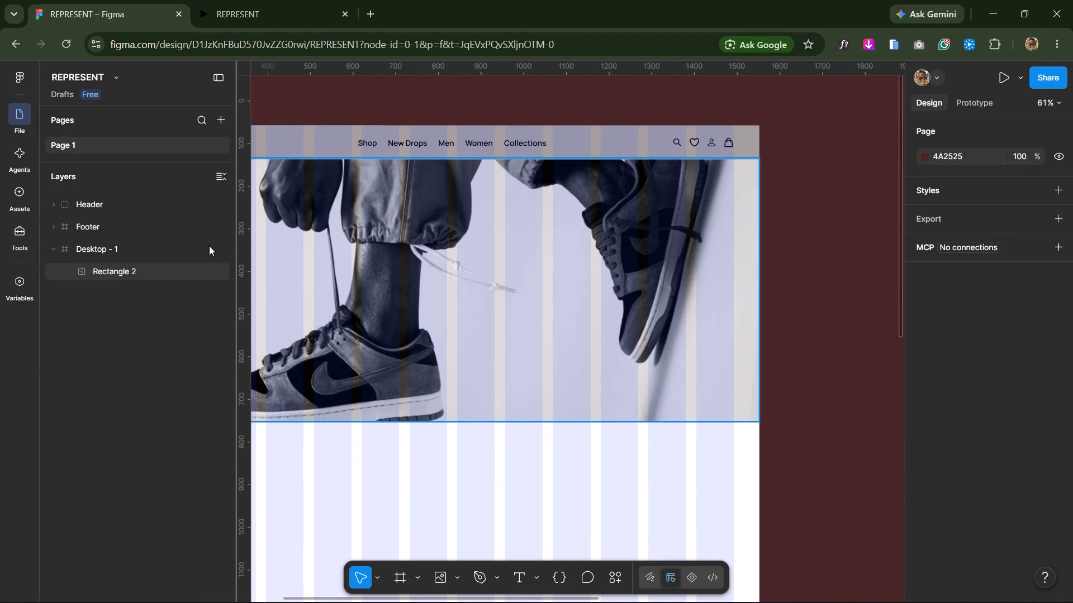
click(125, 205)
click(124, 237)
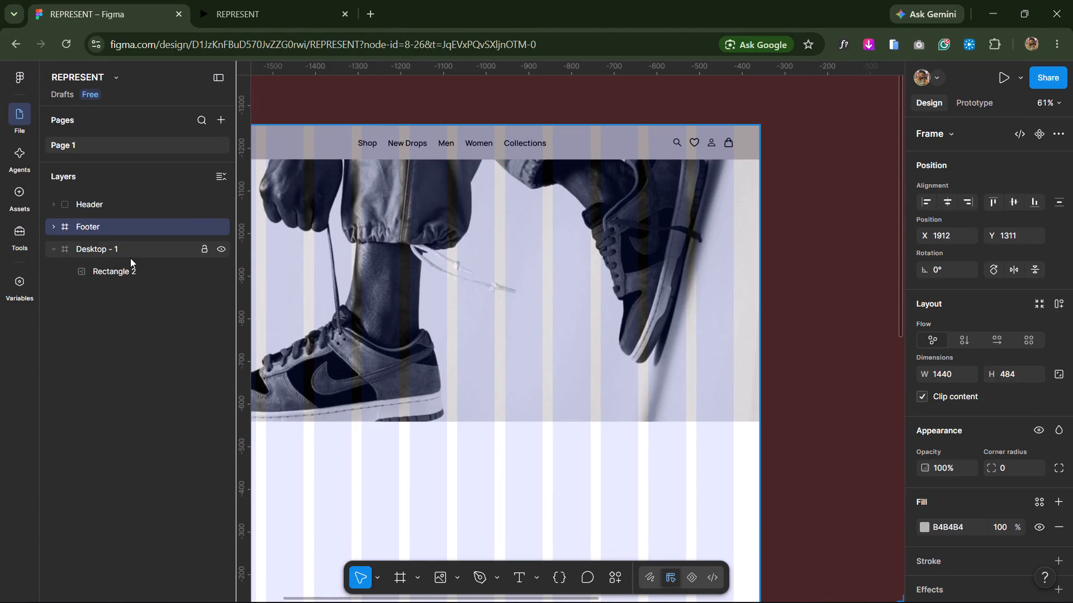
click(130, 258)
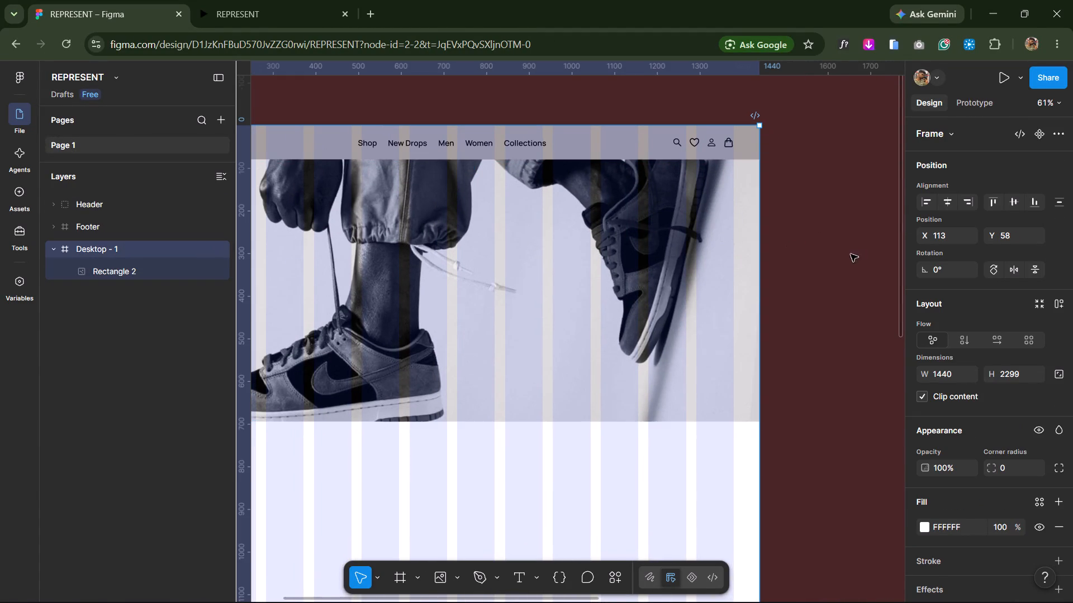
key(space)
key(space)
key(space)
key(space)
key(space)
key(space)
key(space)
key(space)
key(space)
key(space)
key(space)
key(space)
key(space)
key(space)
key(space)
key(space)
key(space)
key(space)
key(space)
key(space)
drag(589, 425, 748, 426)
Switch to Pinterest in Brave, return to the sneaker website results, and open the "ecom store ui/ux design" pin as a layout reference.
key(alt+Tab)
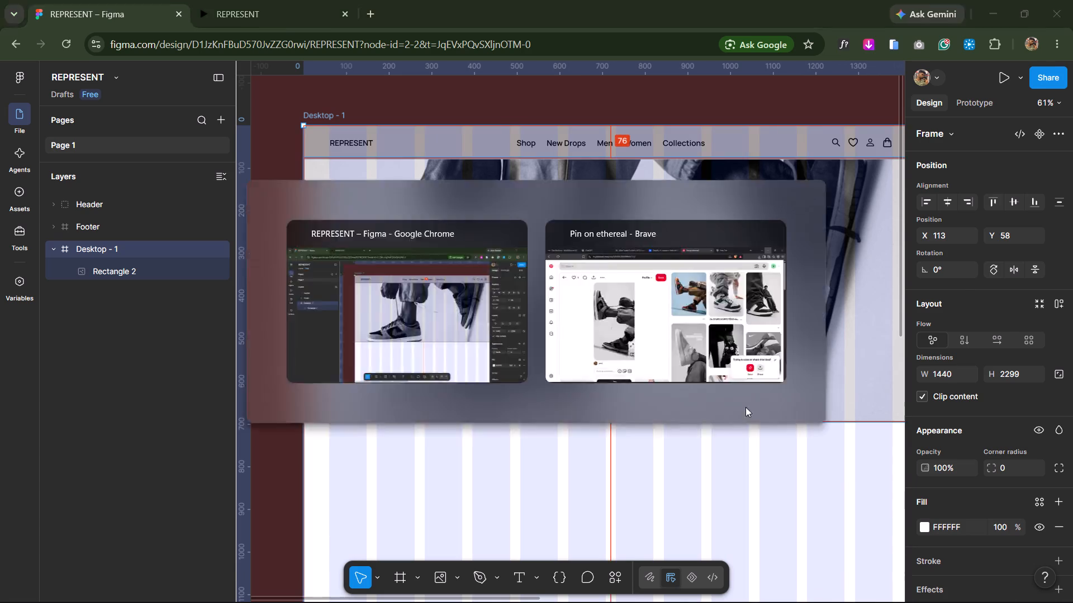
click(93, 140)
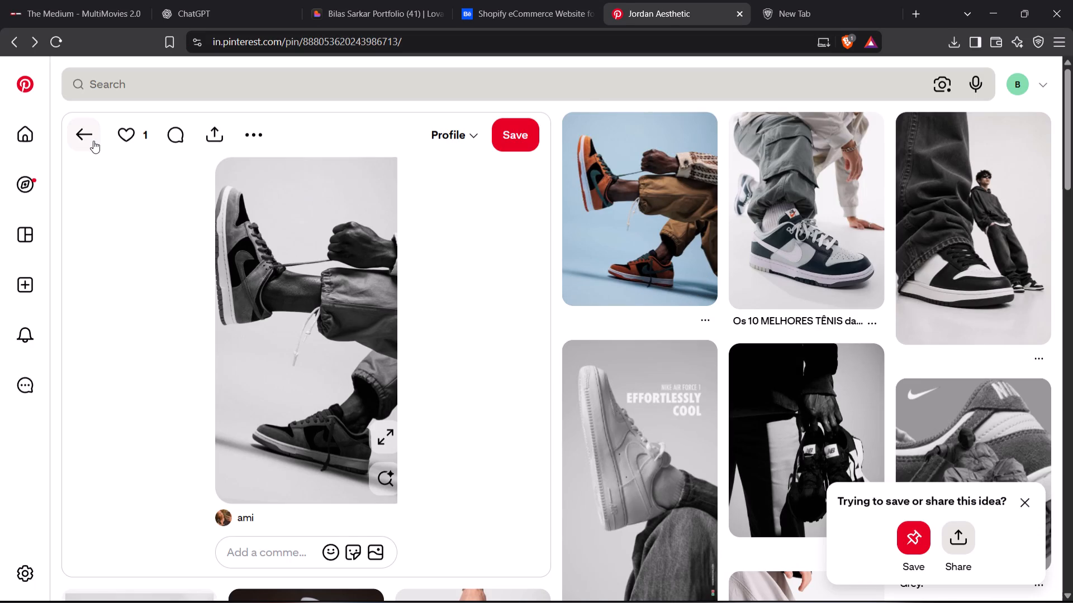
scroll(405, 349, up, 6)
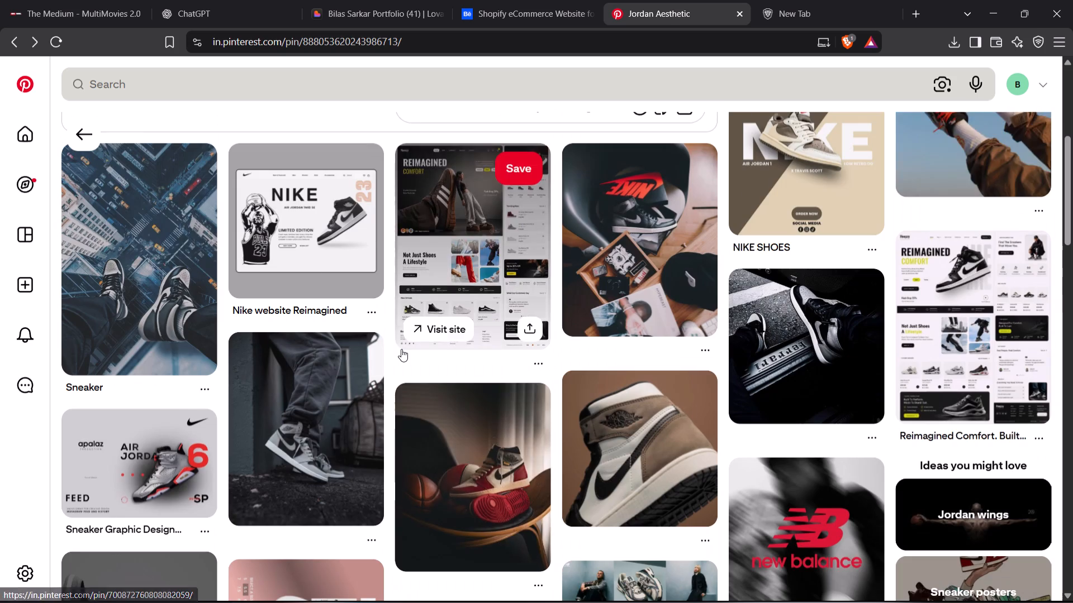
scroll(401, 349, up, 11)
click(86, 134)
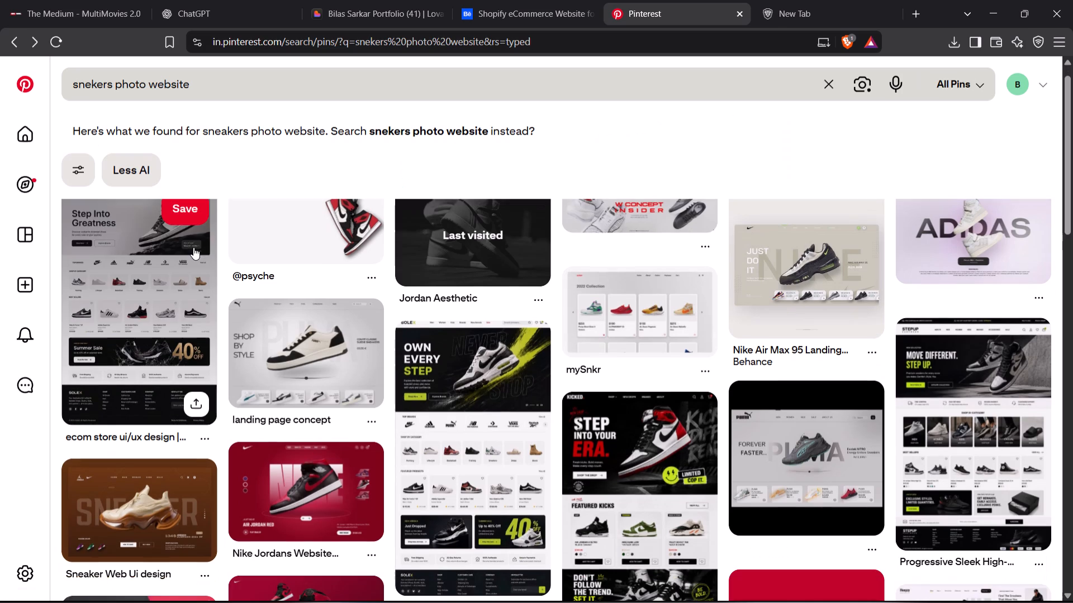
click(181, 304)
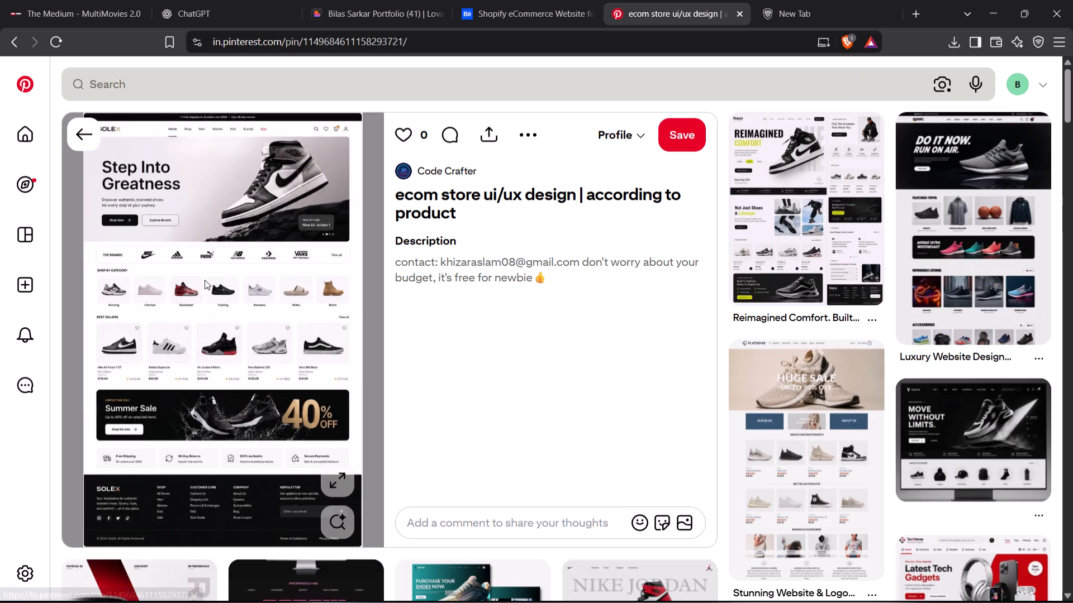
key(alt+Tab)
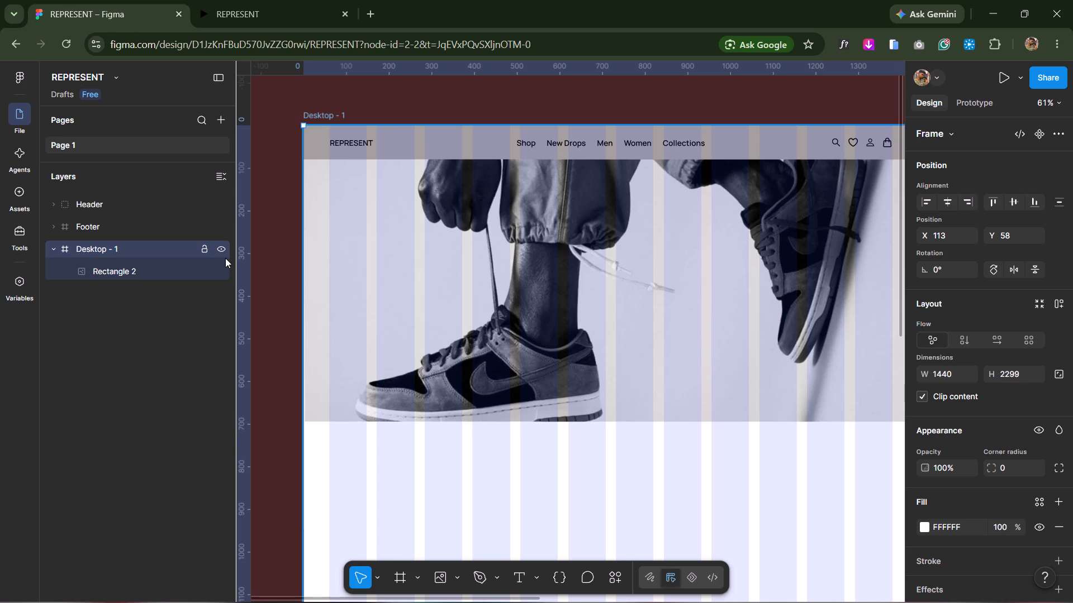
Compare the sneaker store reference's hero section with the banner in the Desktop - 1 frame in Figma.
key(space)
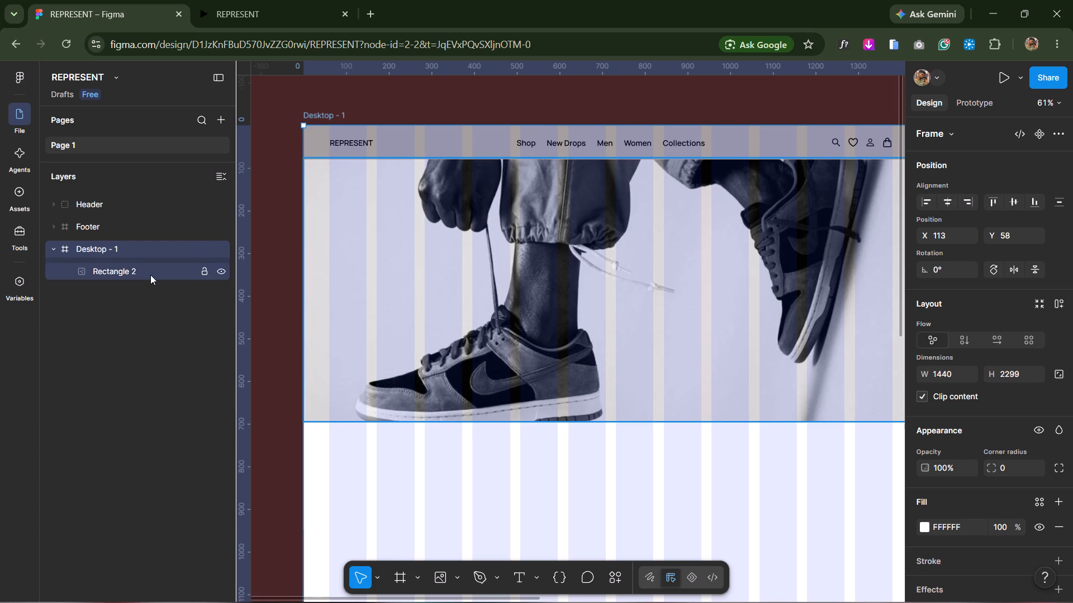
key(alt+Tab)
key(alt+Tab)
key(space)
key(space)
key(space)
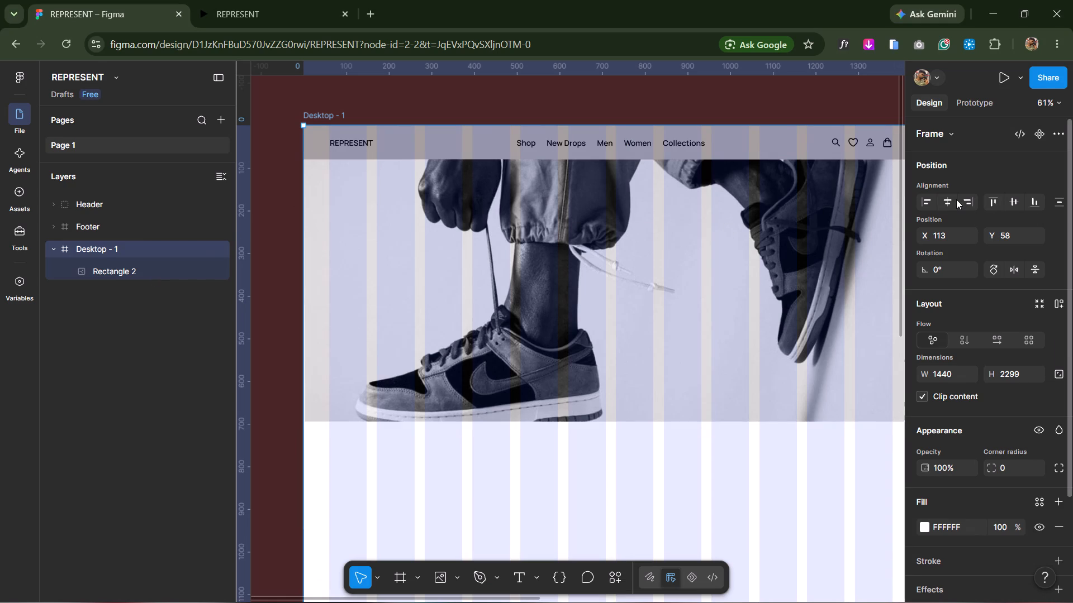
click(956, 199)
click(700, 95)
key(alt+Tab)
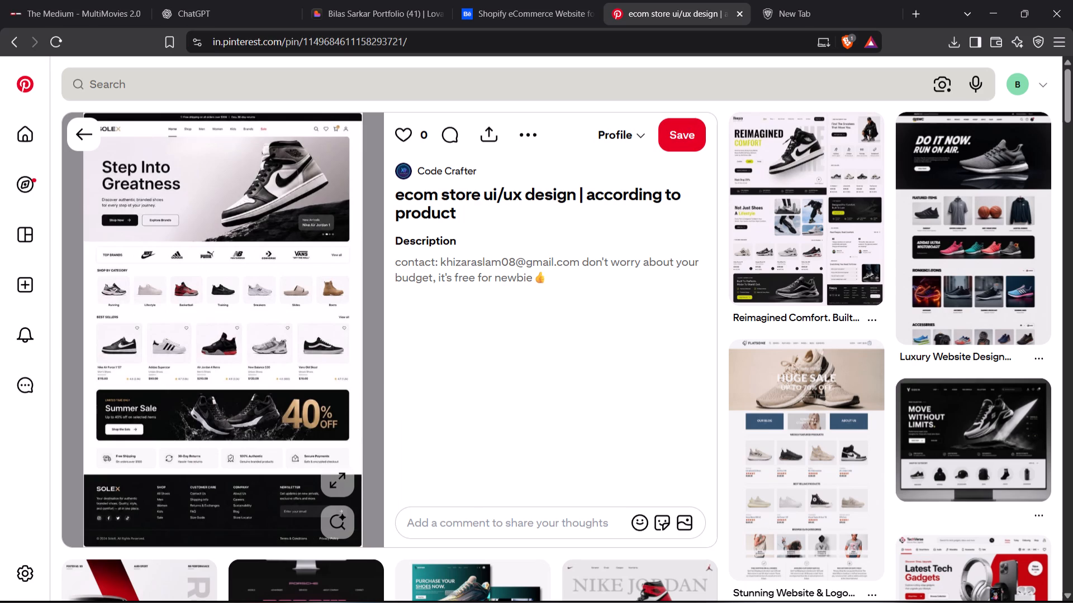
key(alt+Tab)
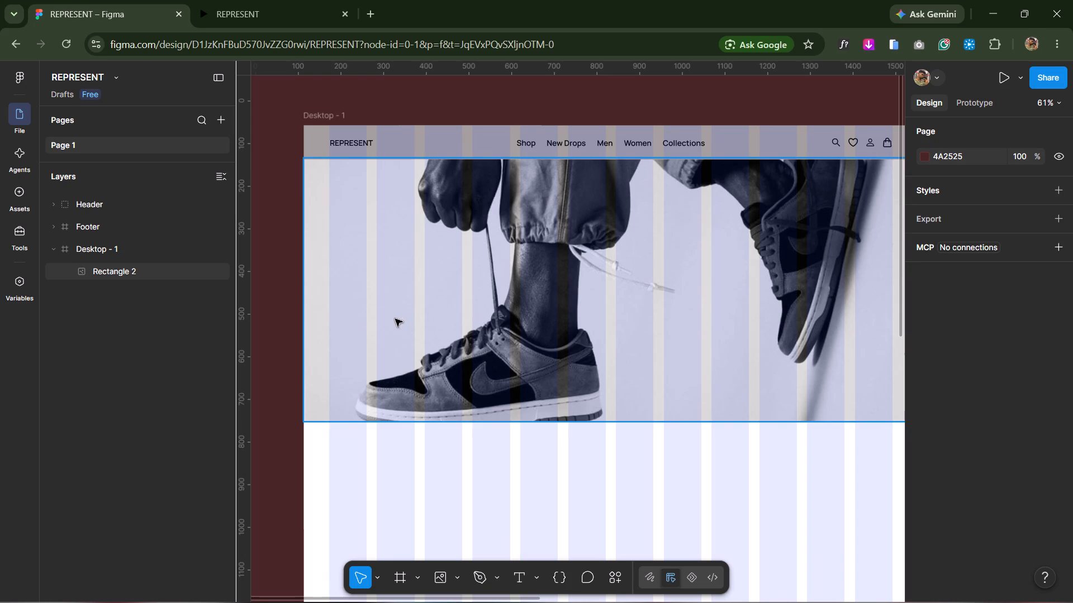
Add a two-line text reading "Step Into" and "Greatness" in Desktop - 1, in the white area below the sneaker banner.
key(space)
key(space)
key(space)
key(space)
key(space)
key(space)
key(space)
key(space)
key(space)
key(space)
key(space)
key(space)
key(space)
key(space)
key(space)
key(space)
key(space)
key(space)
key(space)
key(space)
drag(597, 342, 632, 344)
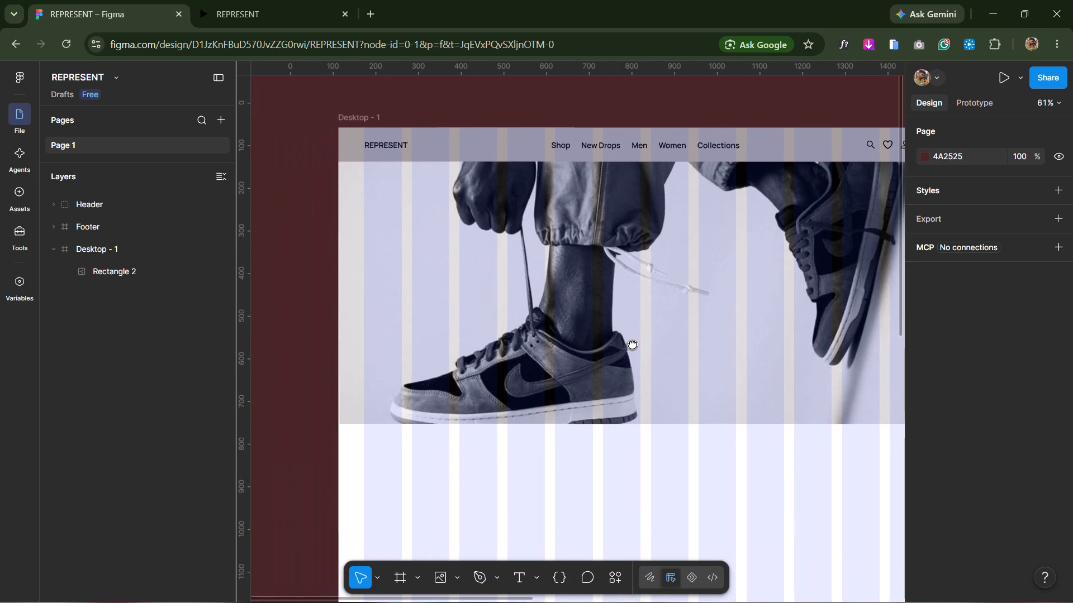
drag(632, 344, 634, 343)
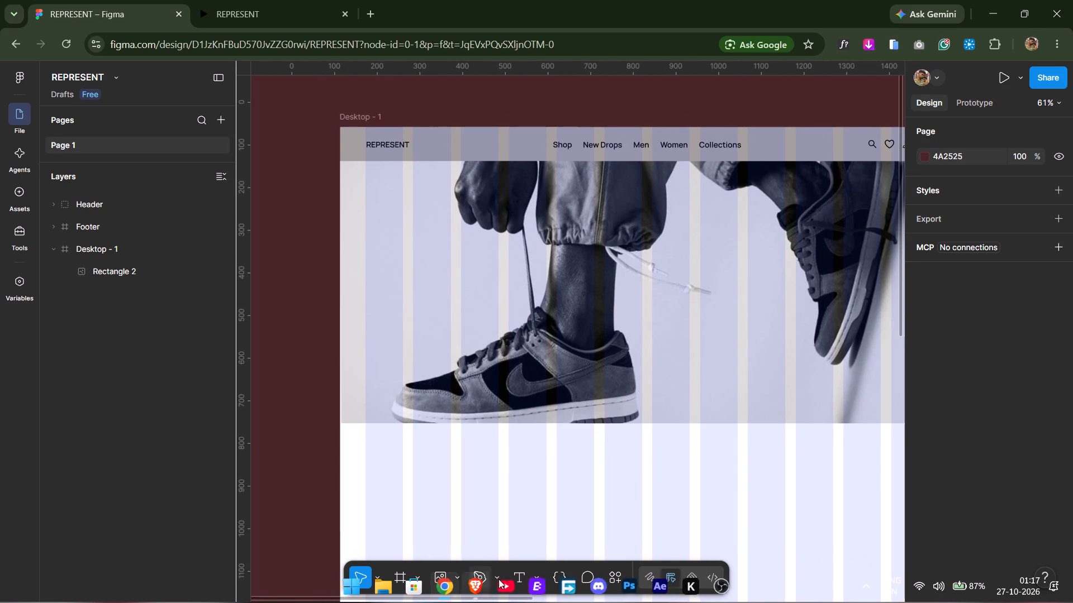
click(512, 576)
click(542, 502)
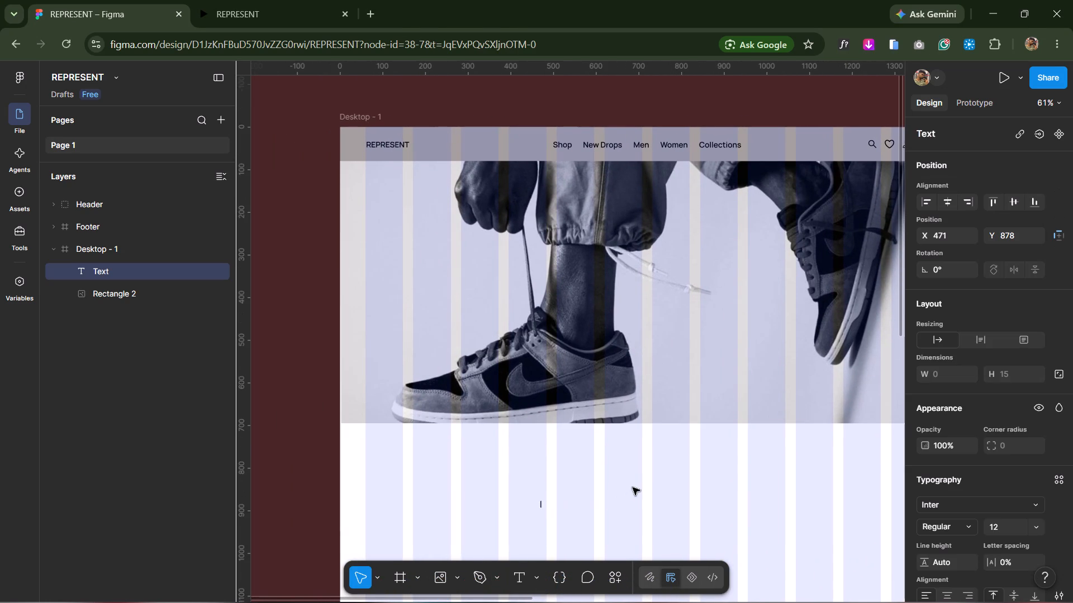
key(alt+Tab)
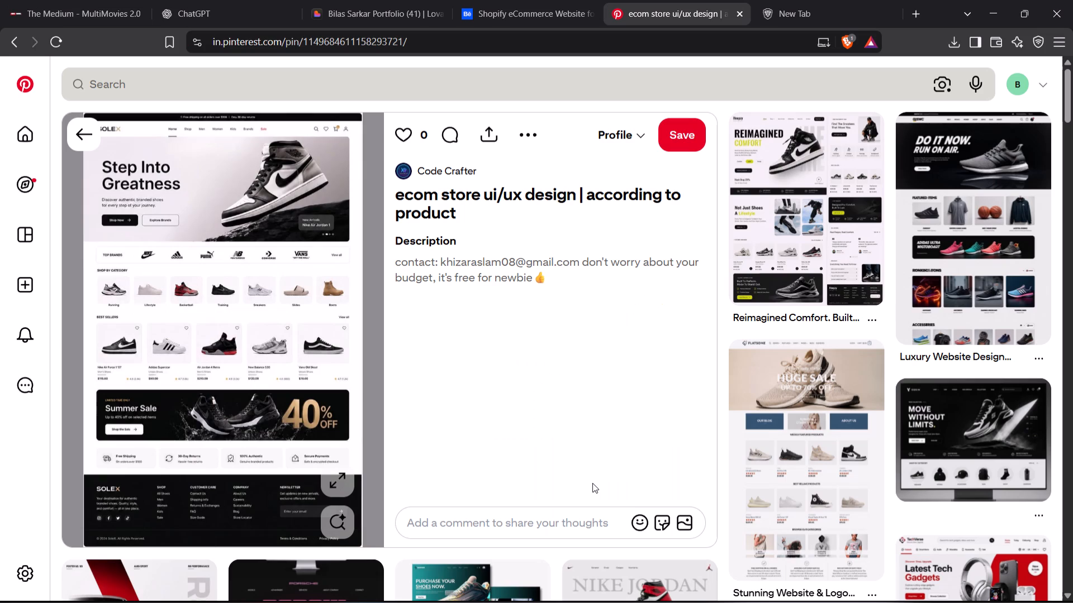
key(alt+Tab)
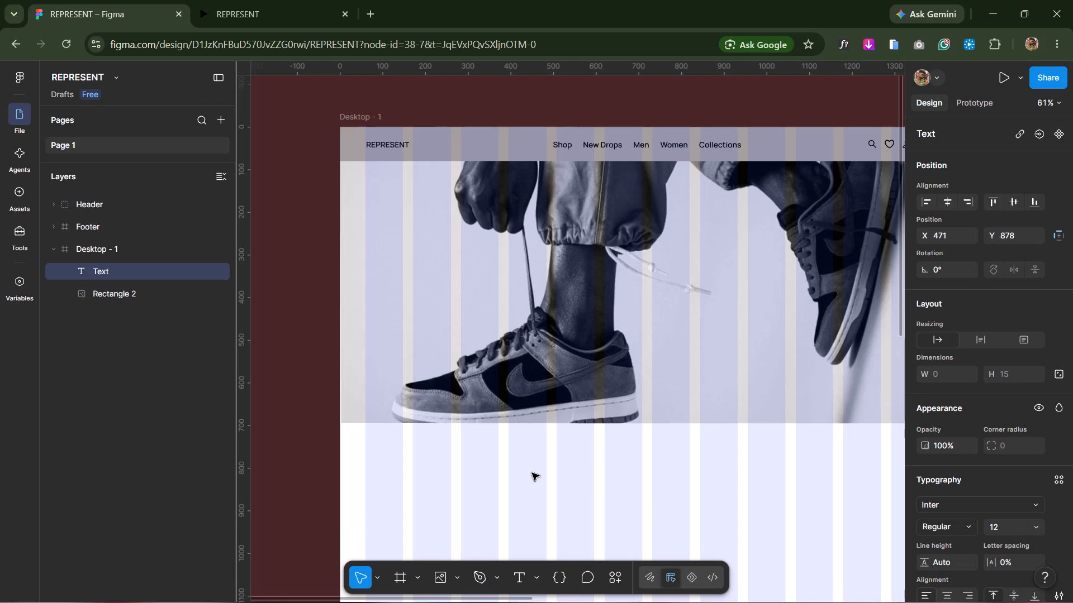
text(Step Into)
key(Return)
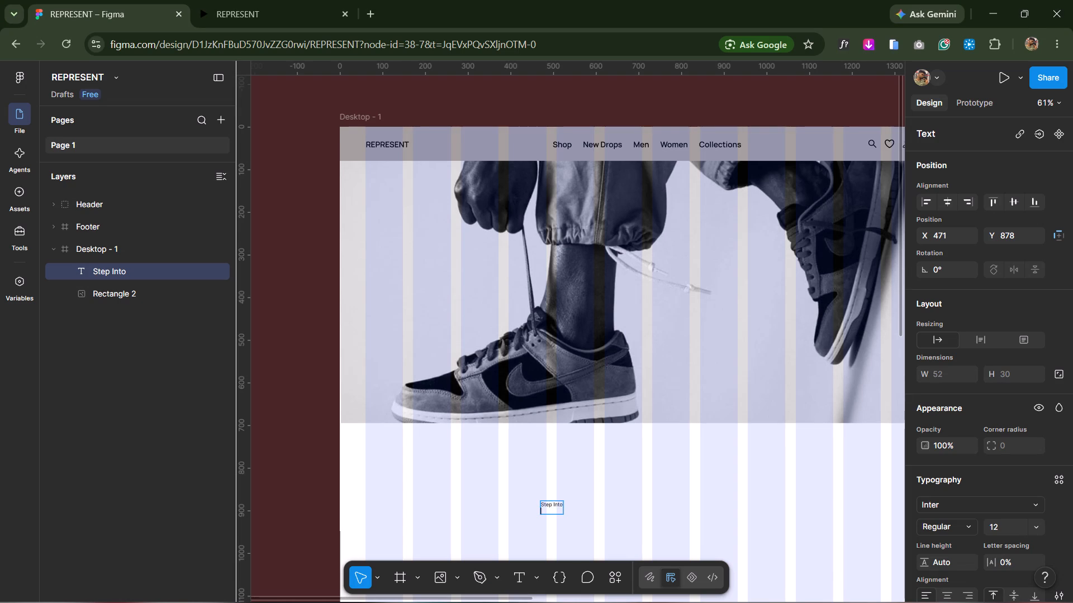
text(Great)
text(ness)
Set the "Step Into Greatness" text to font size 96 and Black weight.
click(575, 485)
double_click(554, 510)
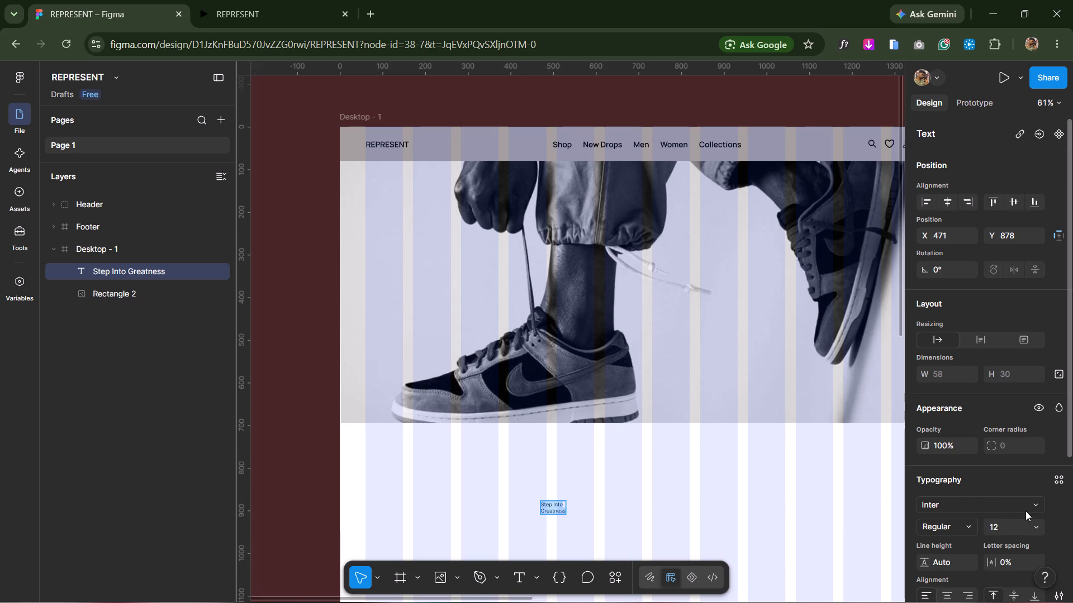
click(1038, 523)
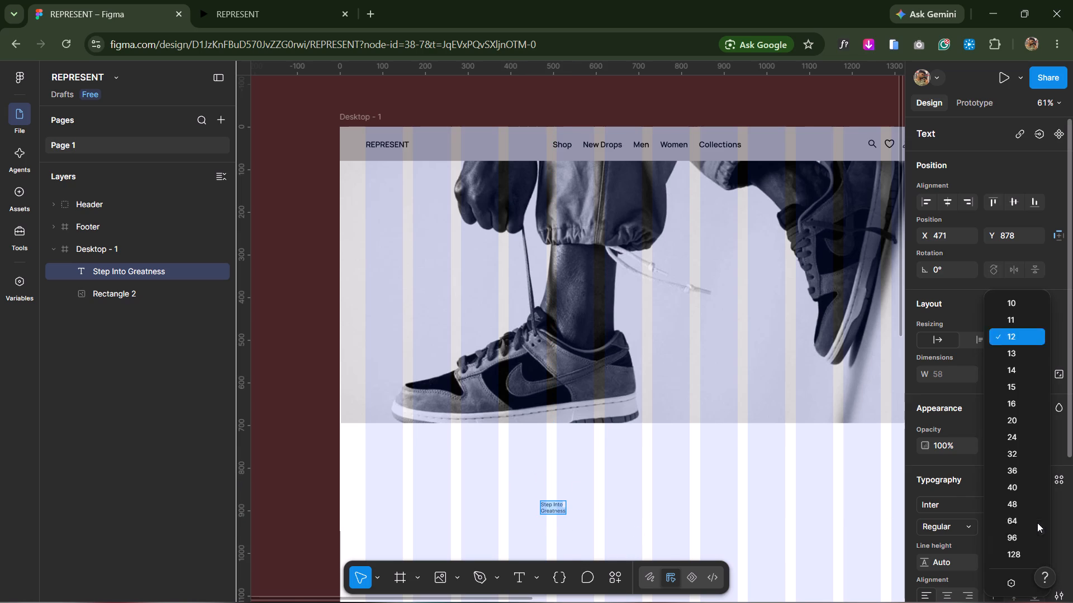
click(1029, 534)
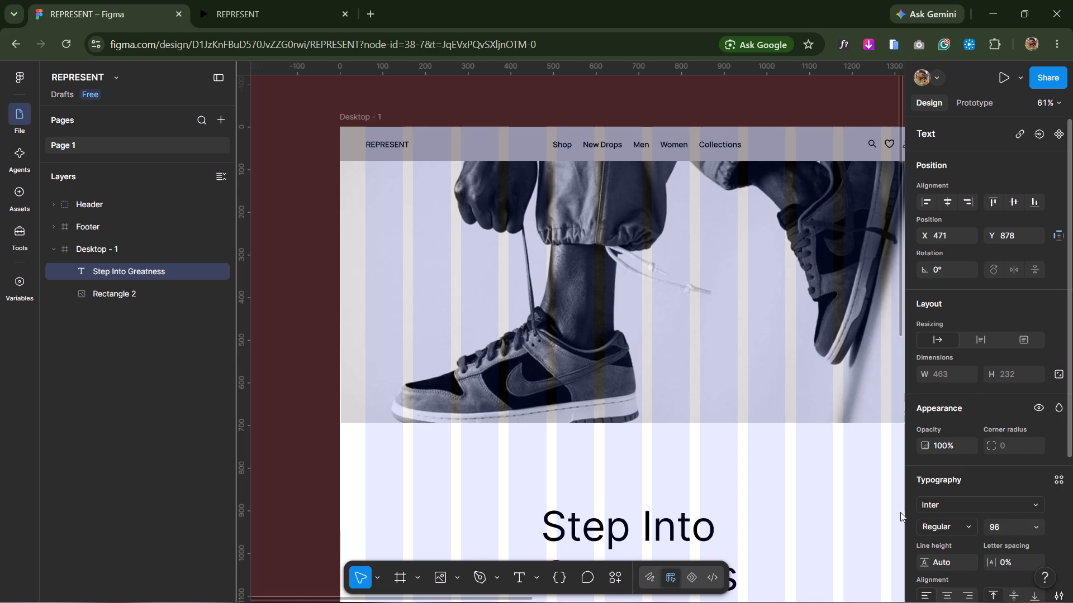
click(948, 525)
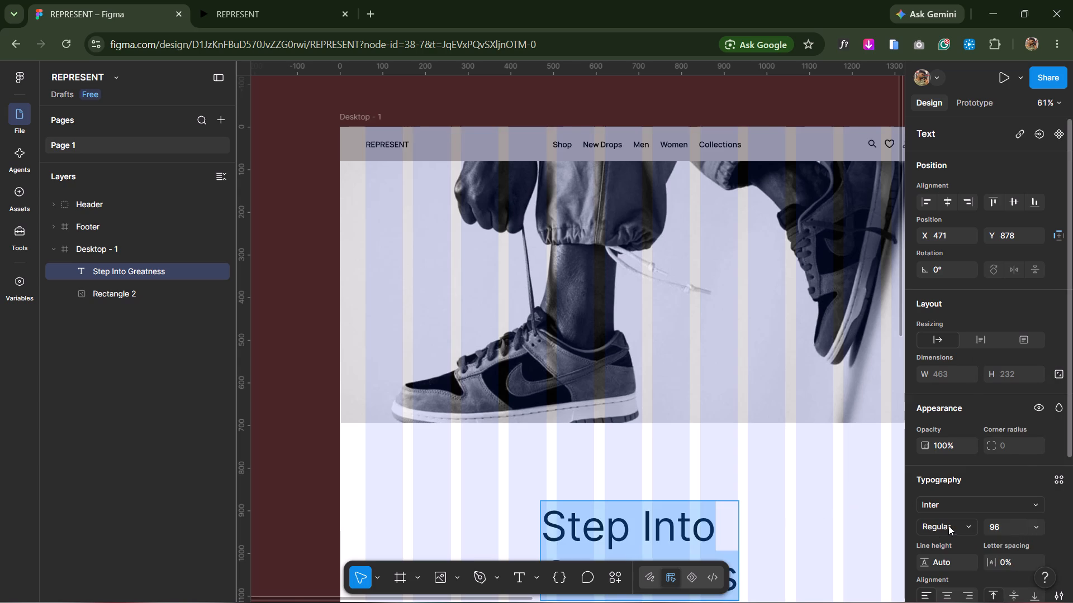
scroll(957, 553, down, 1)
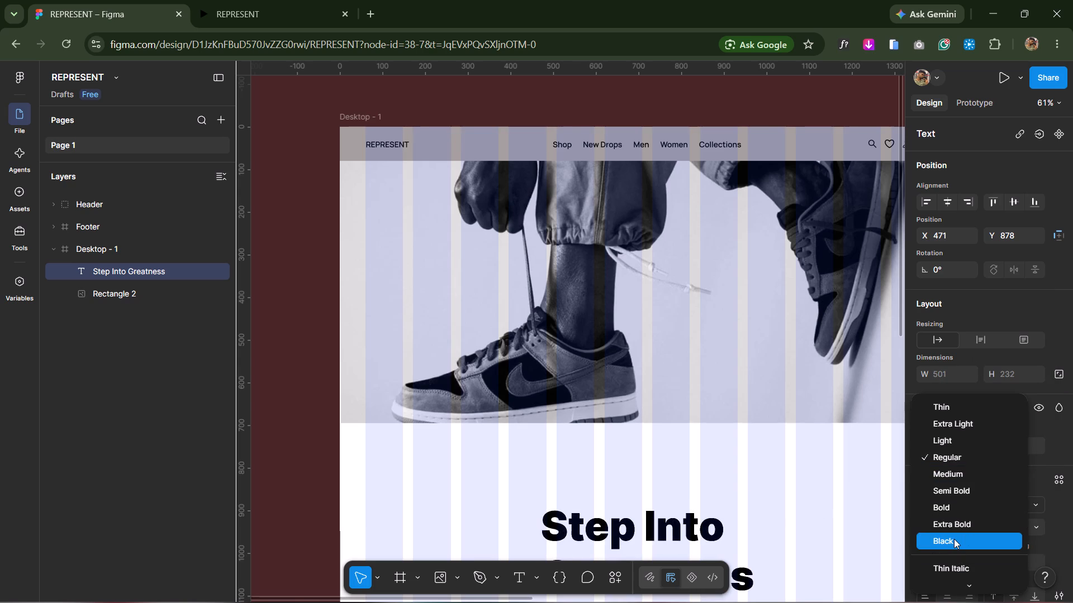
click(954, 539)
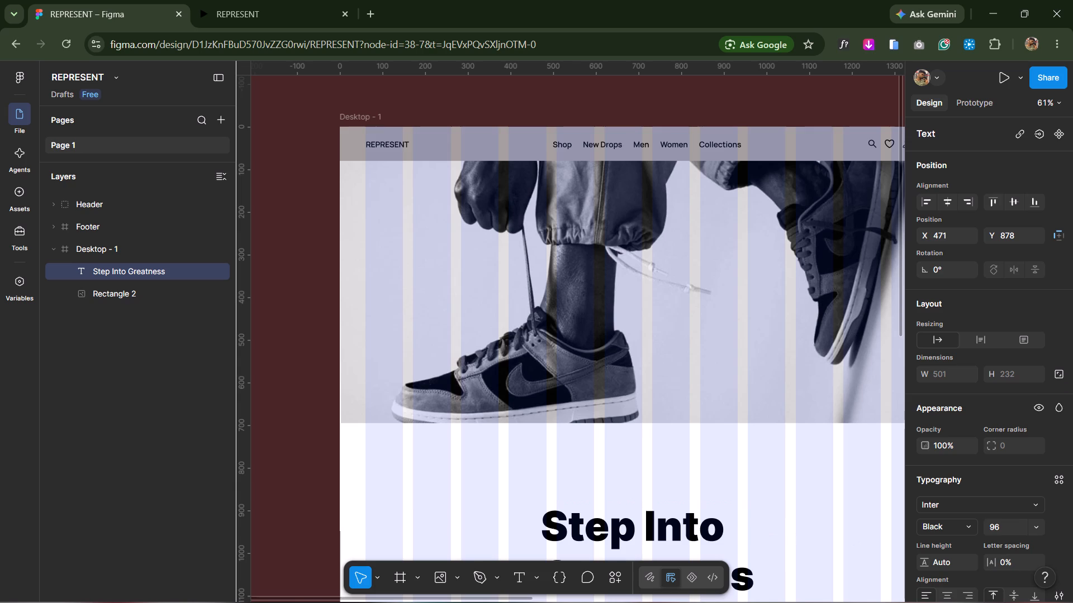
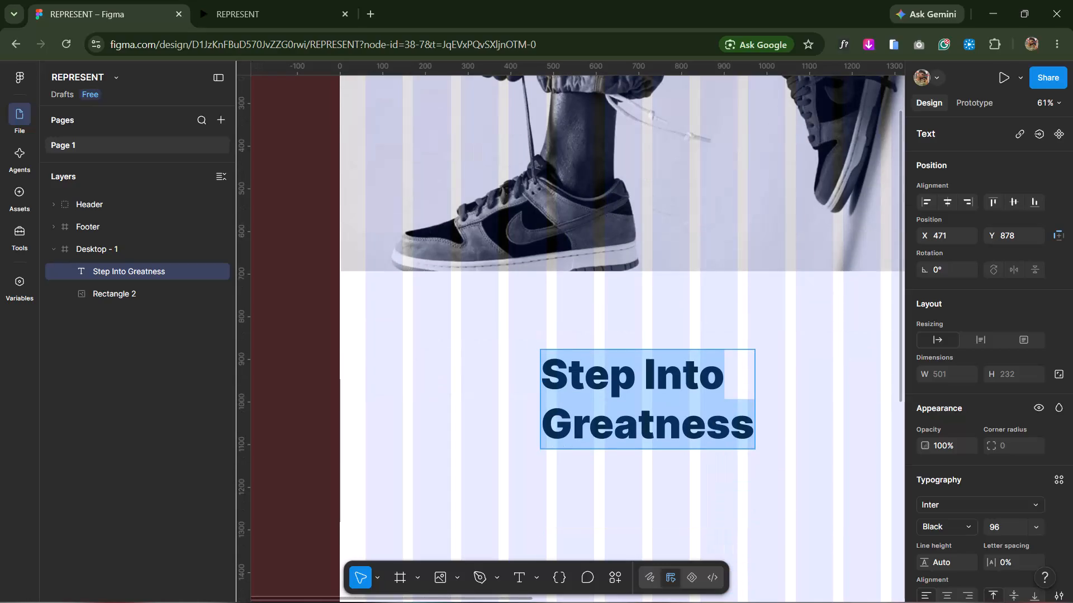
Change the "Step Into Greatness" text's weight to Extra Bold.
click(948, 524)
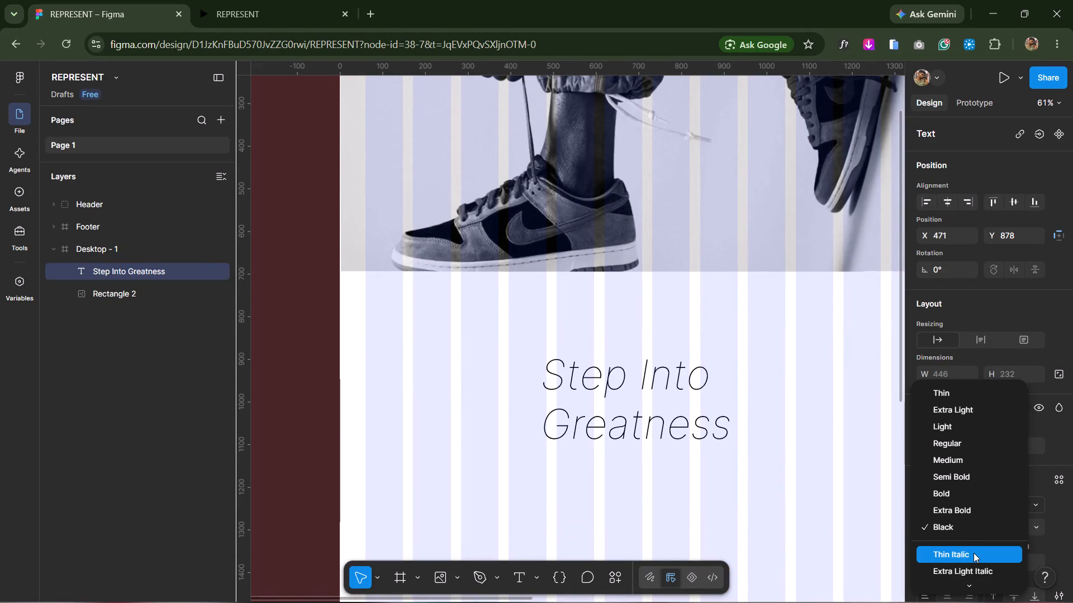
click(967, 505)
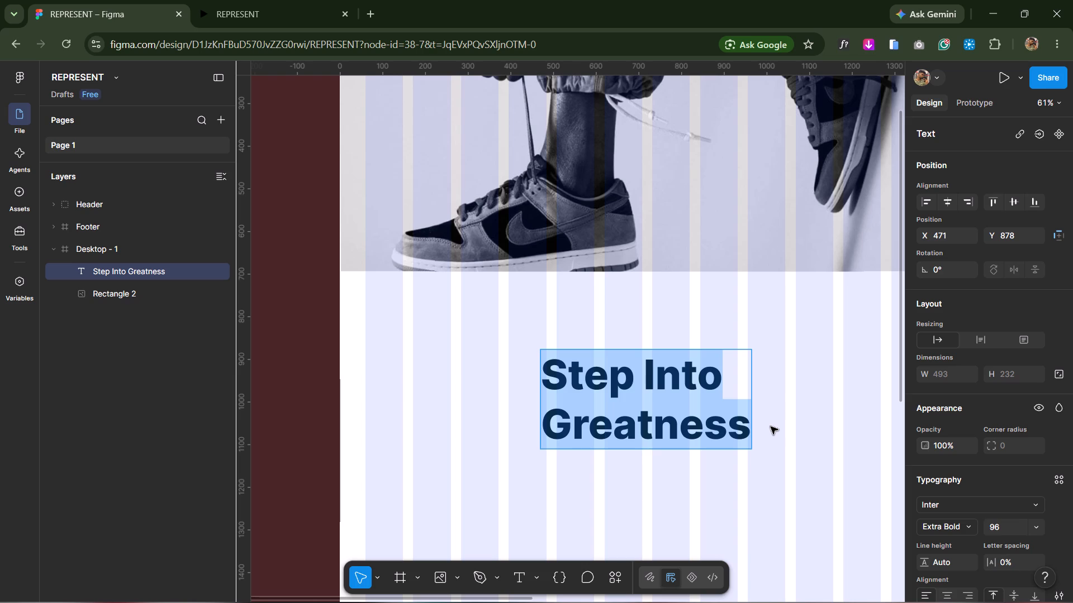
Switch to the Pinterest pin in Brave, enlarge its hero section, and compare its heading weight with the Figma text.
key(alt+Tab)
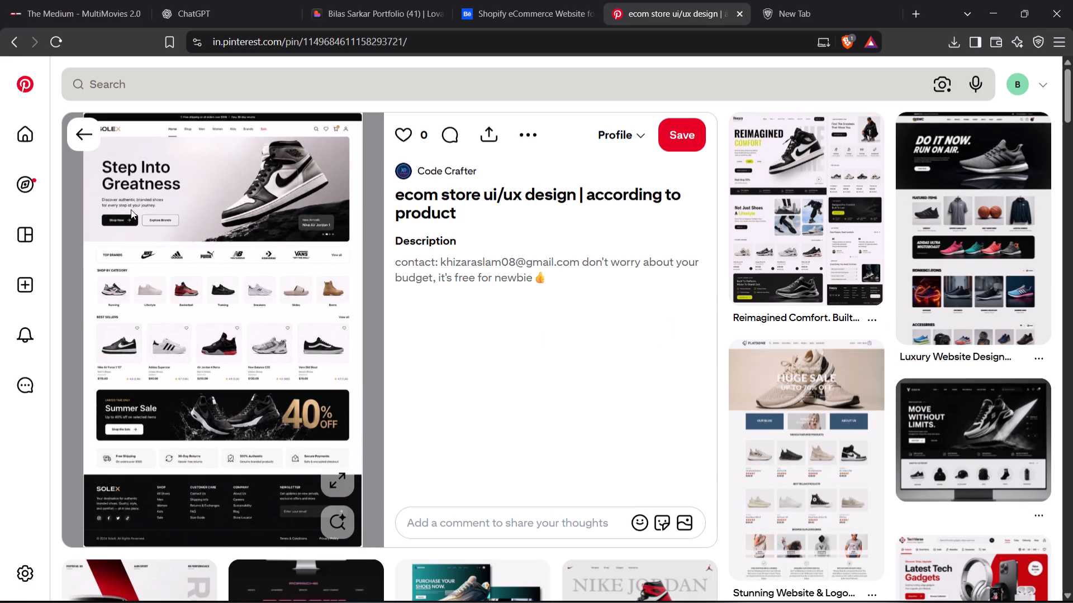
click(334, 482)
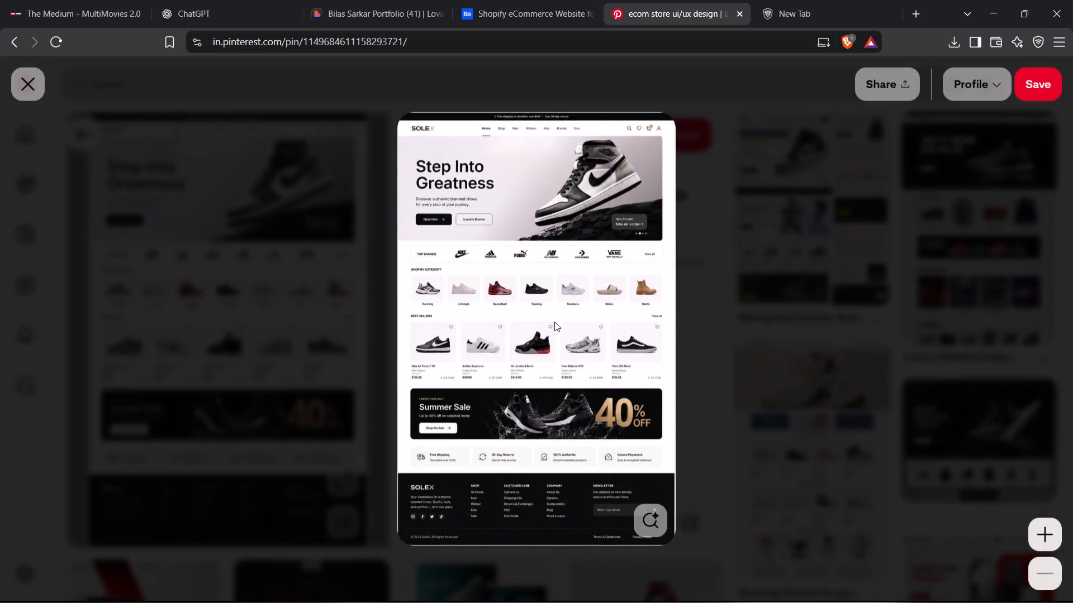
scroll(469, 221, up, 4)
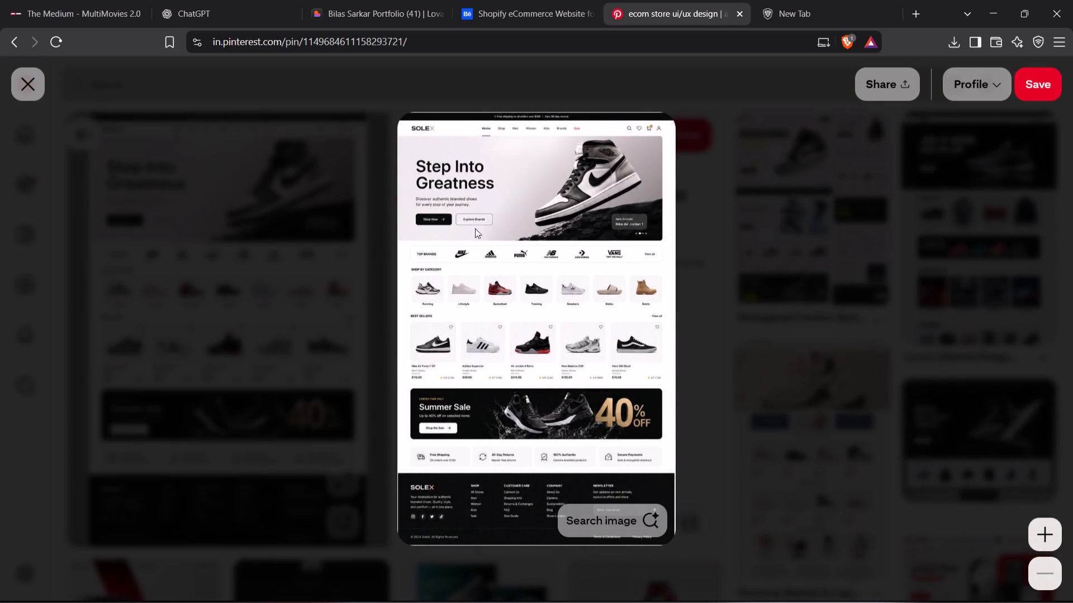
click(1041, 535)
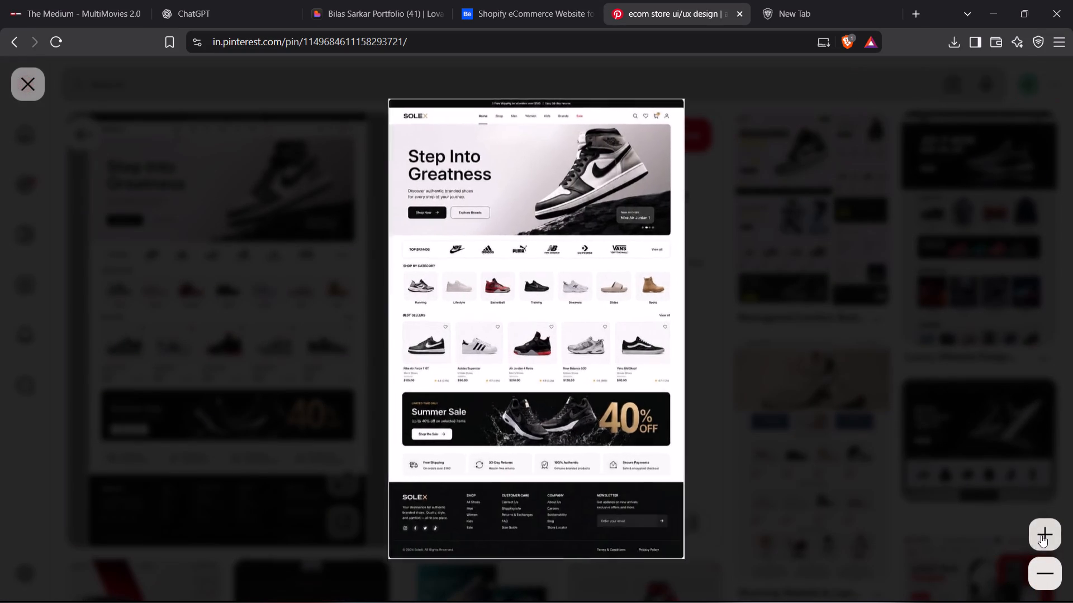
scroll(620, 282, up, 7)
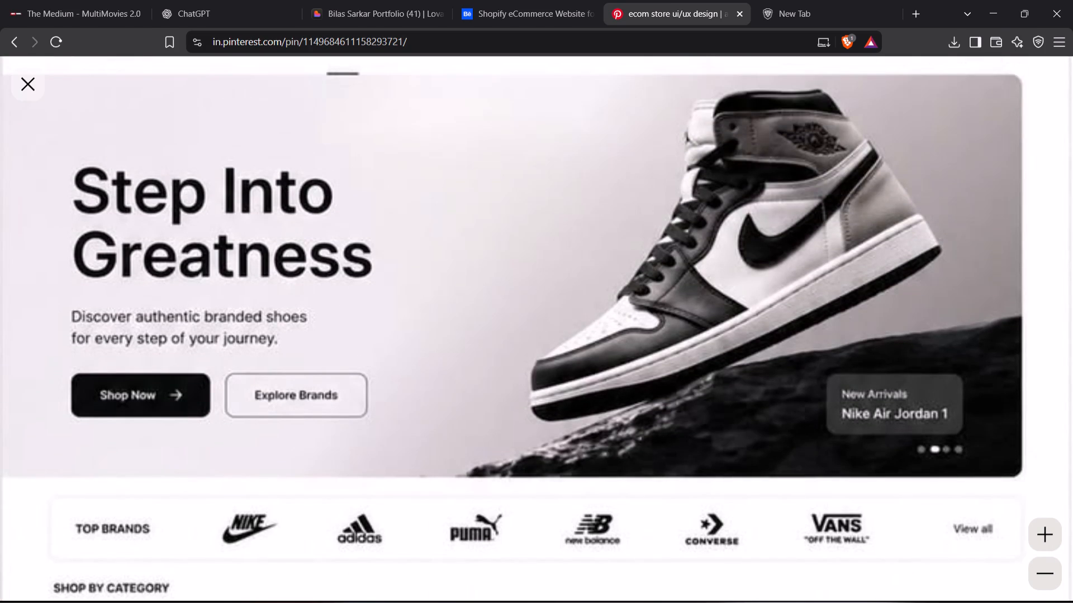
key(alt+Tab)
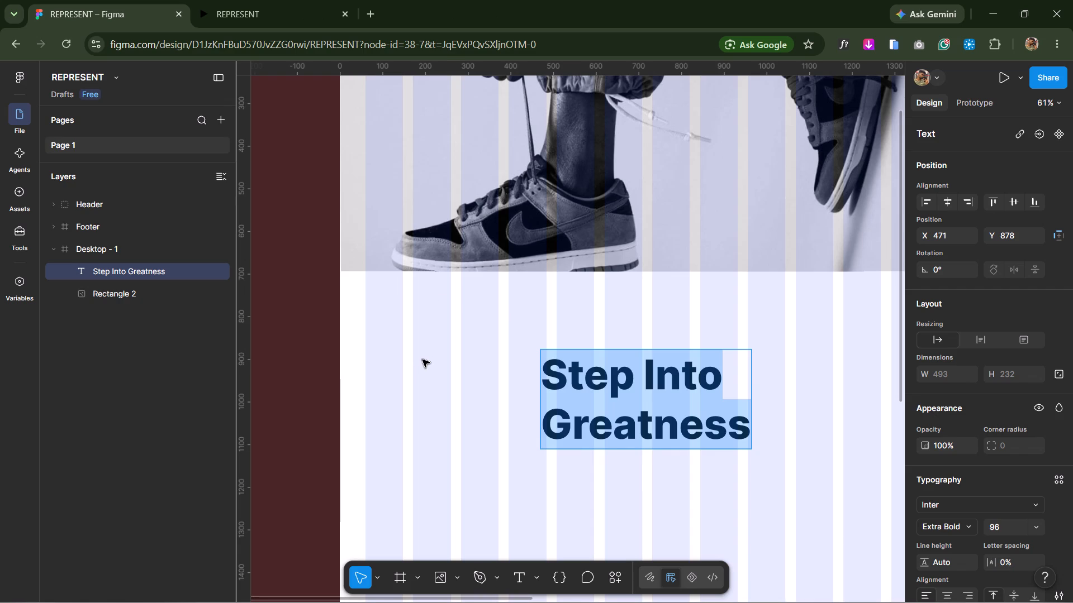
key(alt+Tab)
key(alt+Tab)
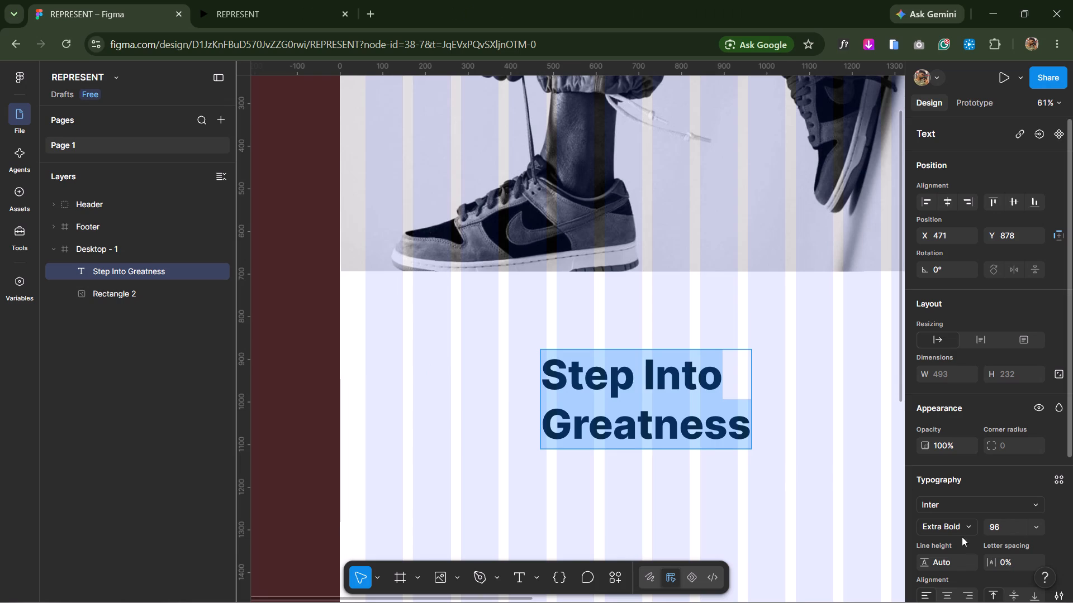
Set the "Step Into Greatness" text to Bold weight.
click(961, 525)
click(963, 511)
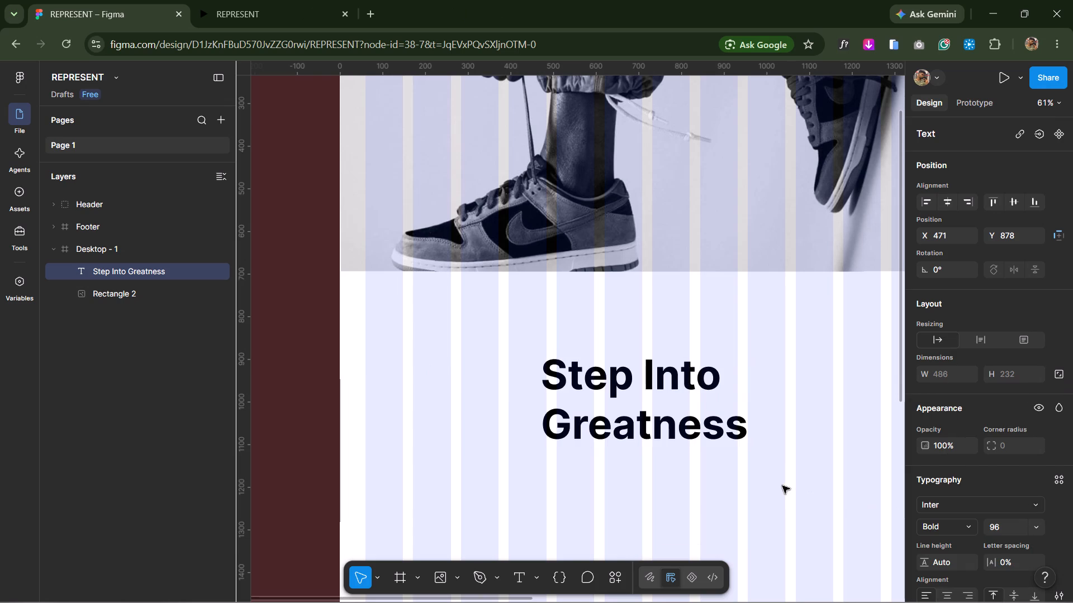
click(782, 486)
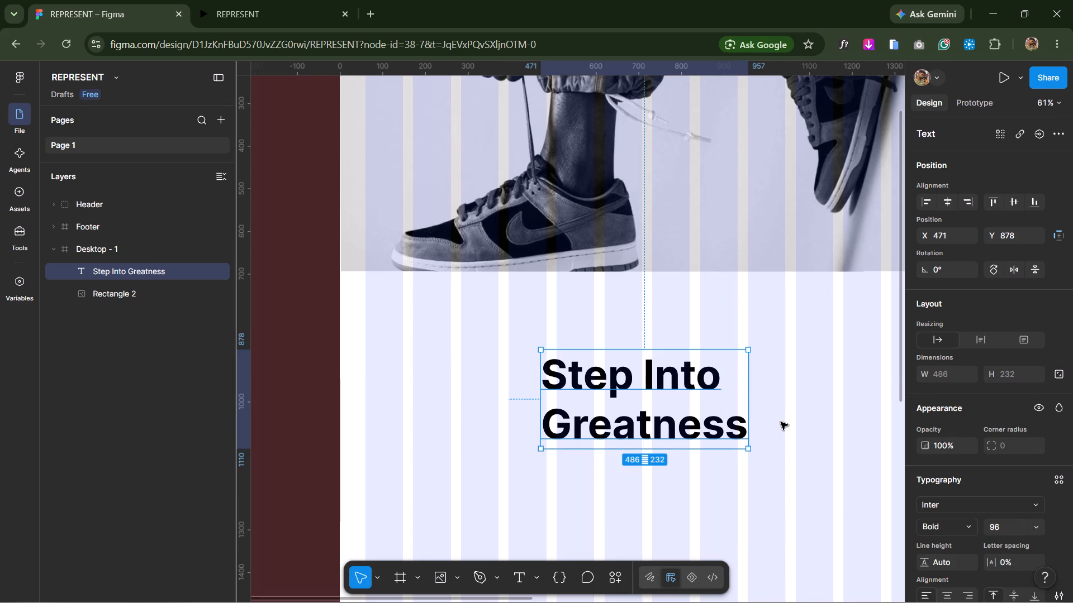
Move the "Step Into Greatness" heading onto the sneaker banner below the header, at X 60, Y 125, aligned with the REPRESENT logo.
key(space)
key(space)
key(space)
key(space)
key(space)
key(space)
key(space)
key(space)
key(space)
key(space)
key(space)
key(space)
key(space)
key(space)
key(space)
key(space)
key(space)
key(space)
key(space)
drag(778, 390, 852, 487)
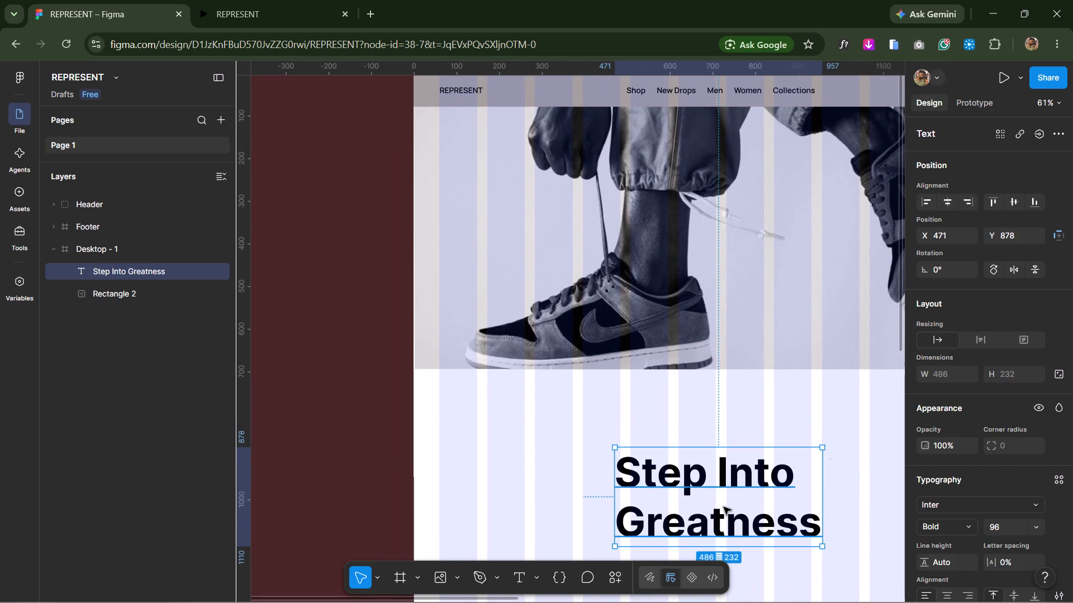
drag(724, 507, 534, 194)
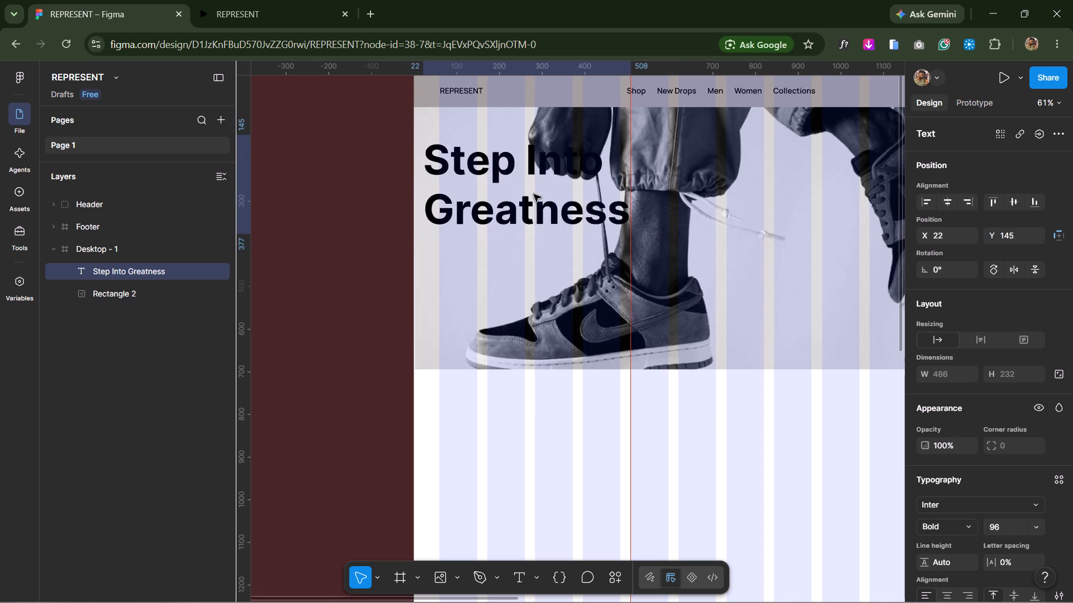
drag(534, 194, 535, 219)
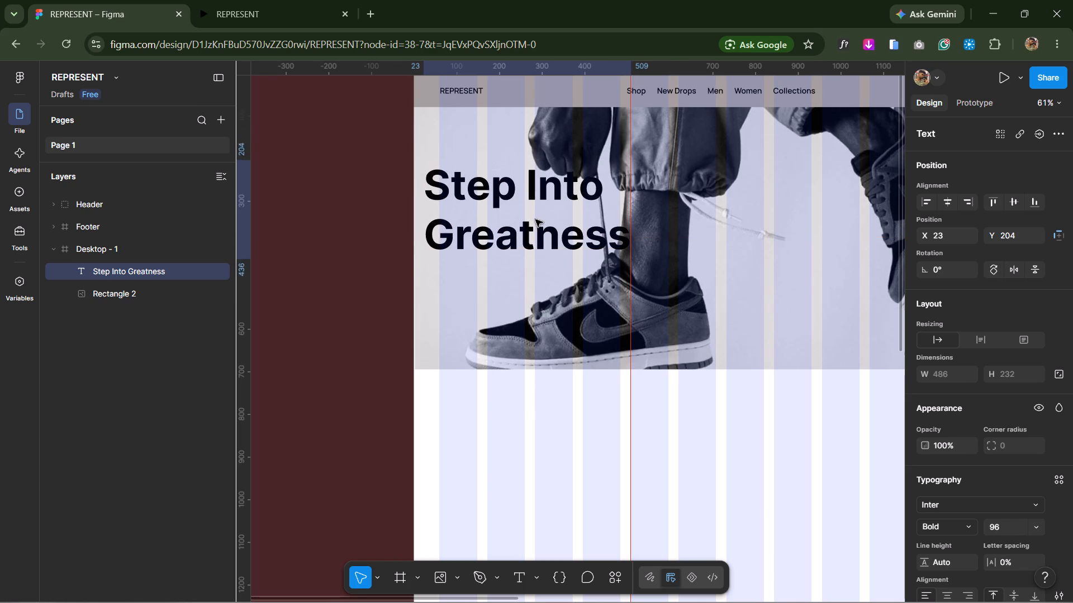
drag(535, 219, 531, 186)
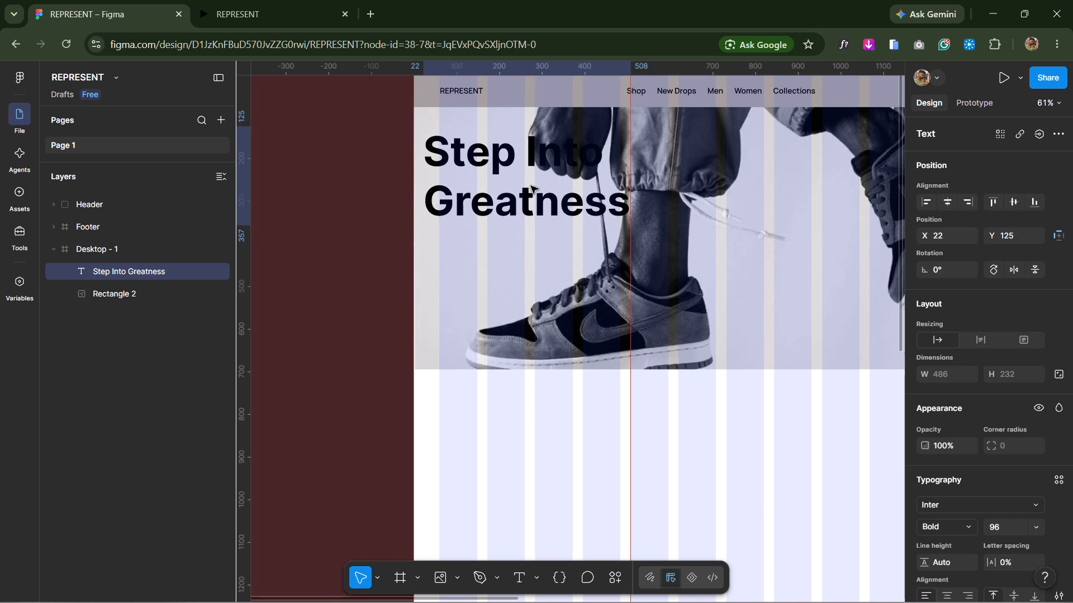
drag(531, 186, 551, 185)
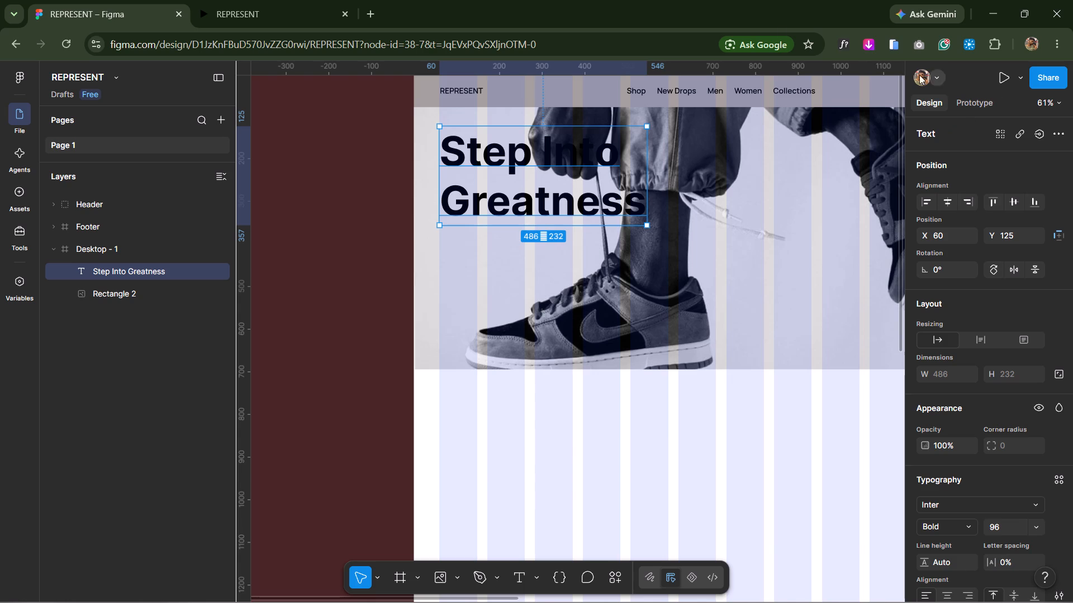
Reload the REPRESENT prototype preview and compare the hero heading with the Pinterest reference in Brave.
click(288, 0)
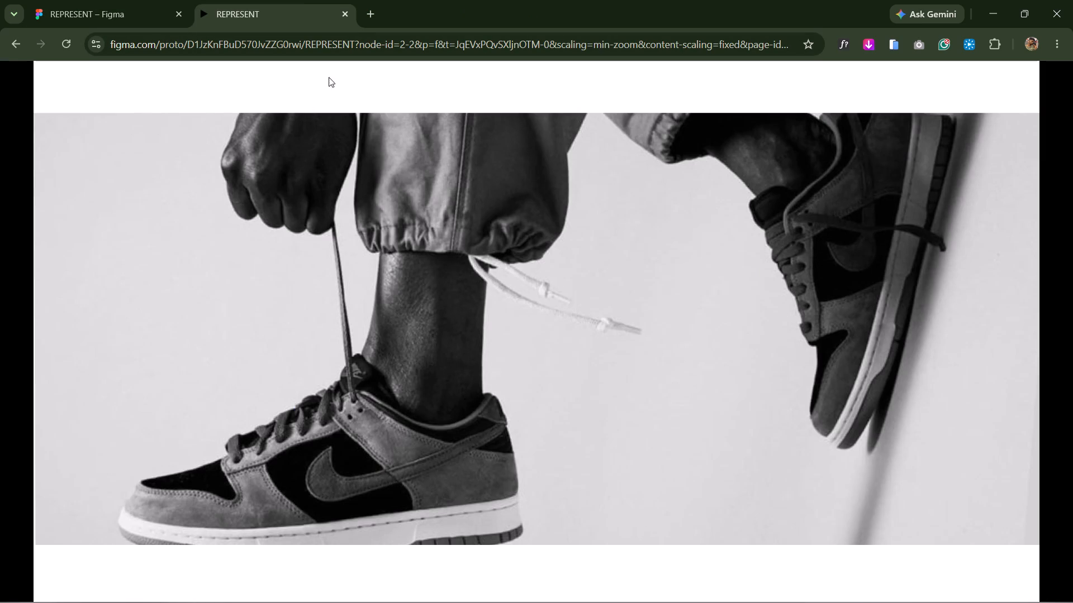
click(61, 40)
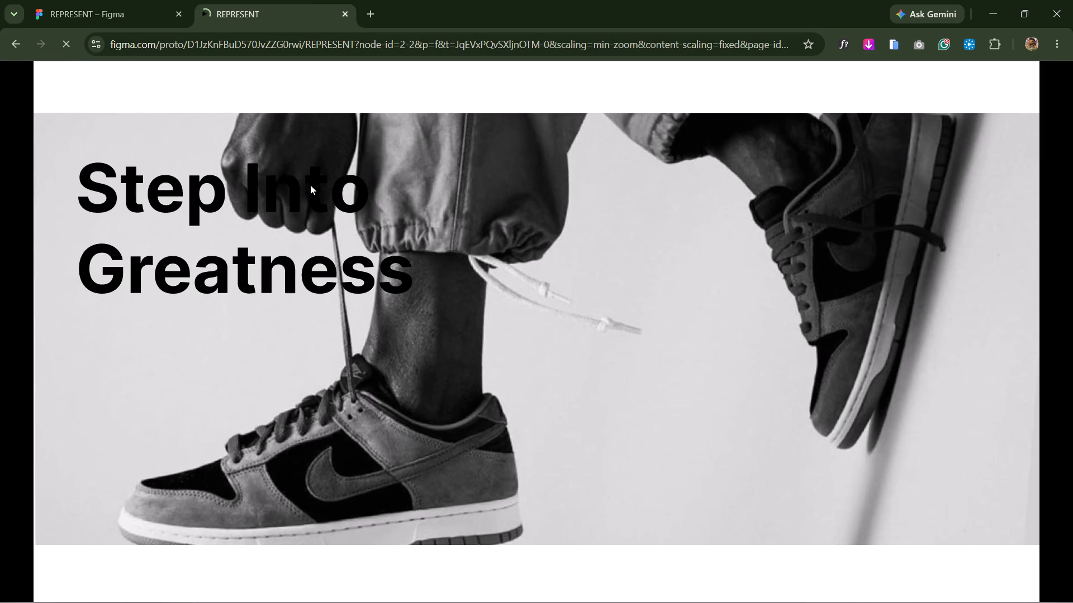
key(alt+Tab)
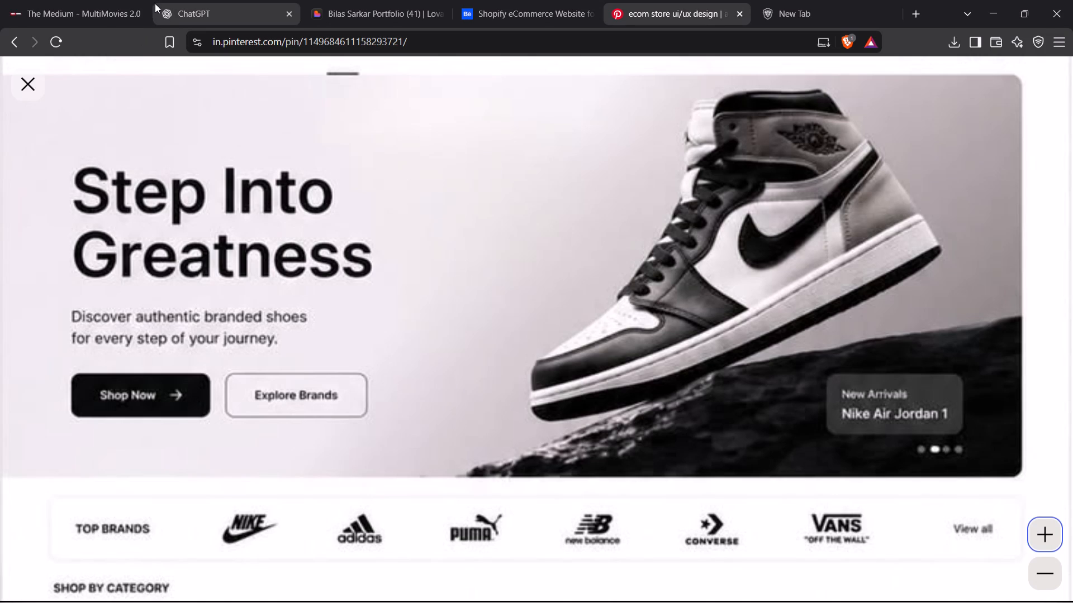
key(alt+Tab)
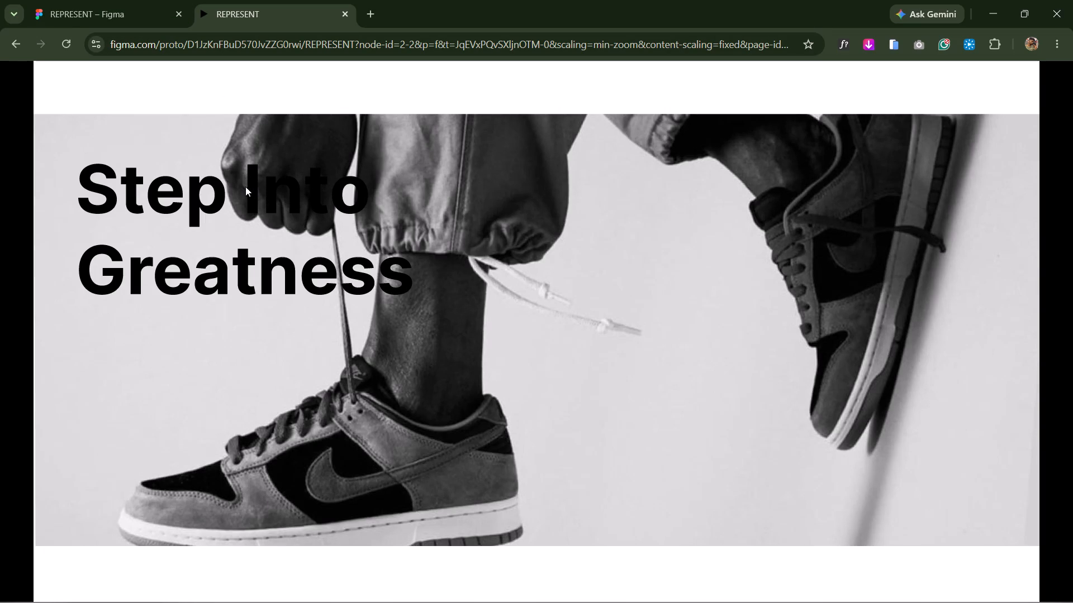
Break the heading in the Figma design file into three lines reading "Step", "Into" and "Greatness".
click(113, 16)
double_click(552, 146)
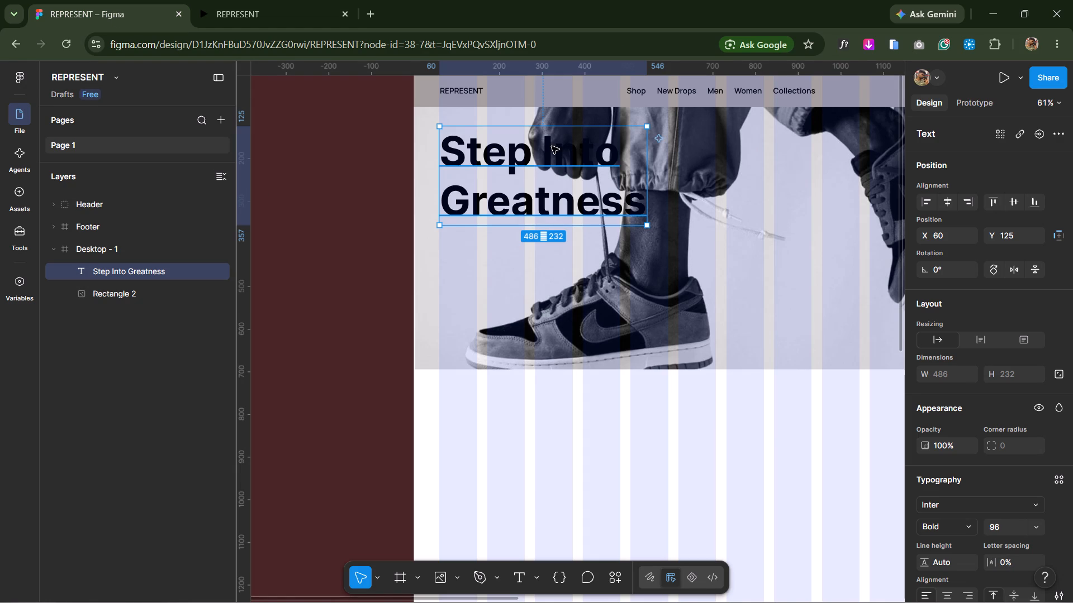
click(545, 149)
key(Return)
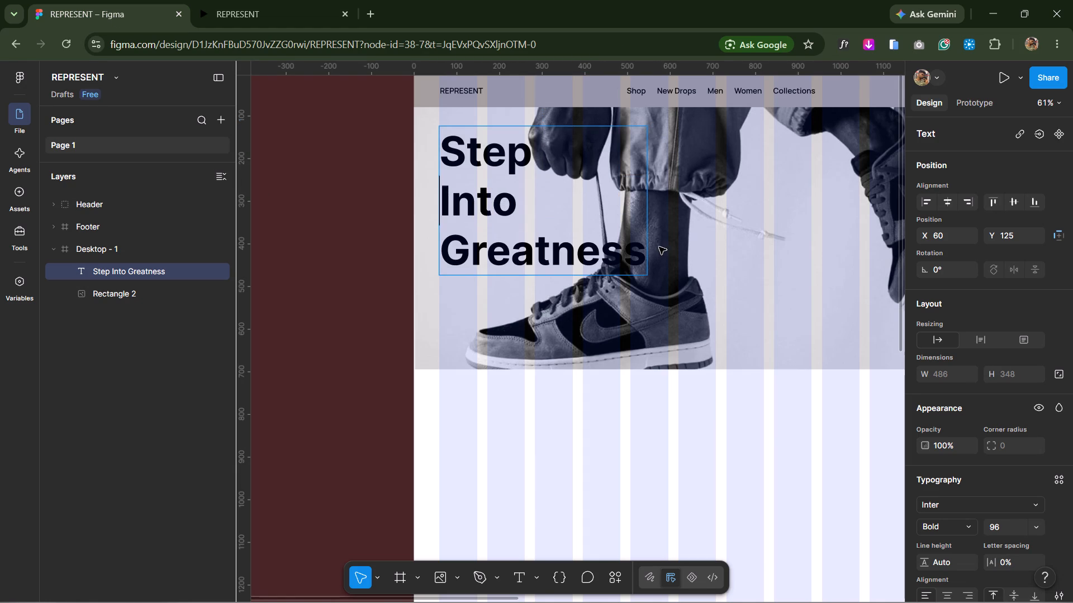
click(606, 442)
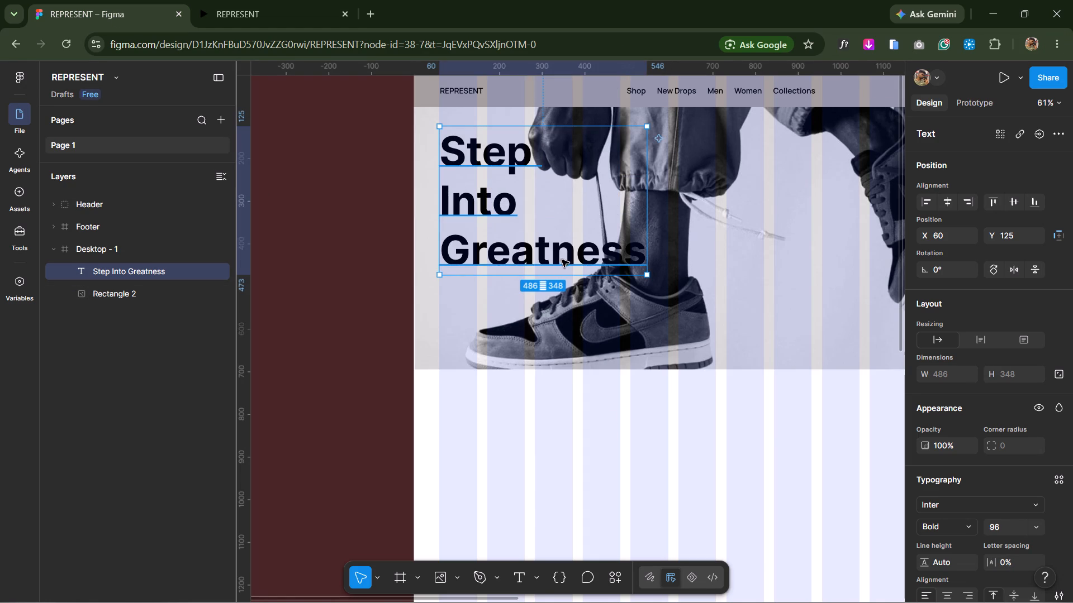
Check the three-line heading in the prototype preview against the Pinterest hero section.
click(254, 0)
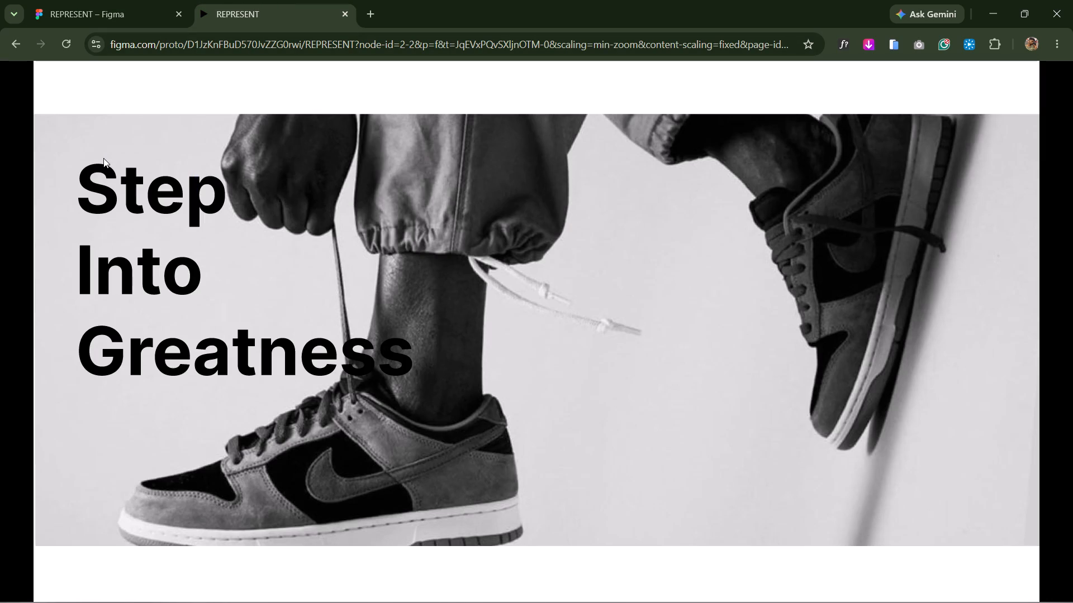
key(alt+Tab)
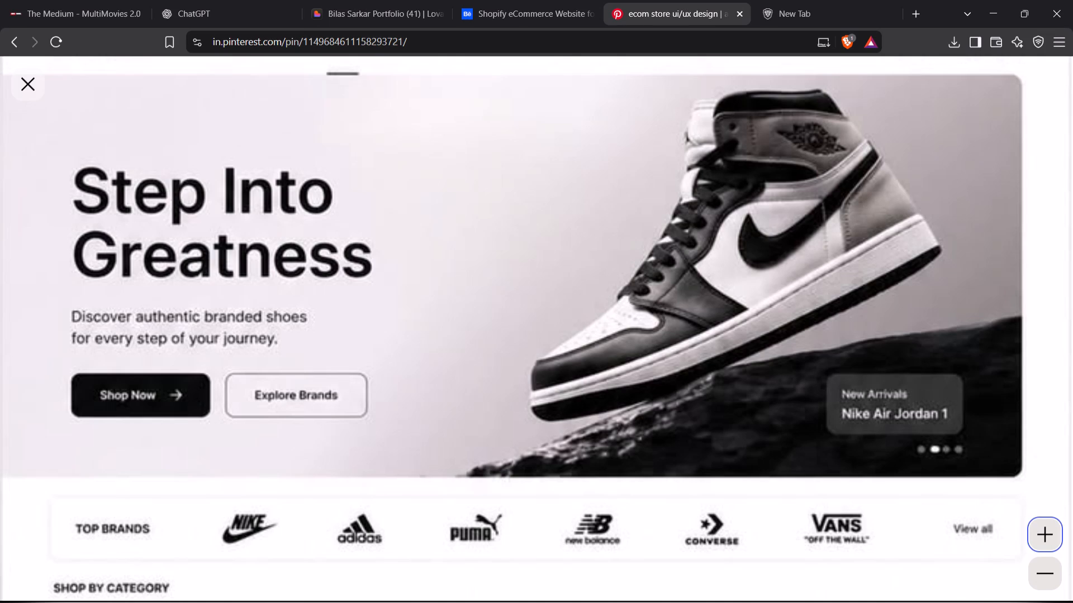
key(alt+Tab)
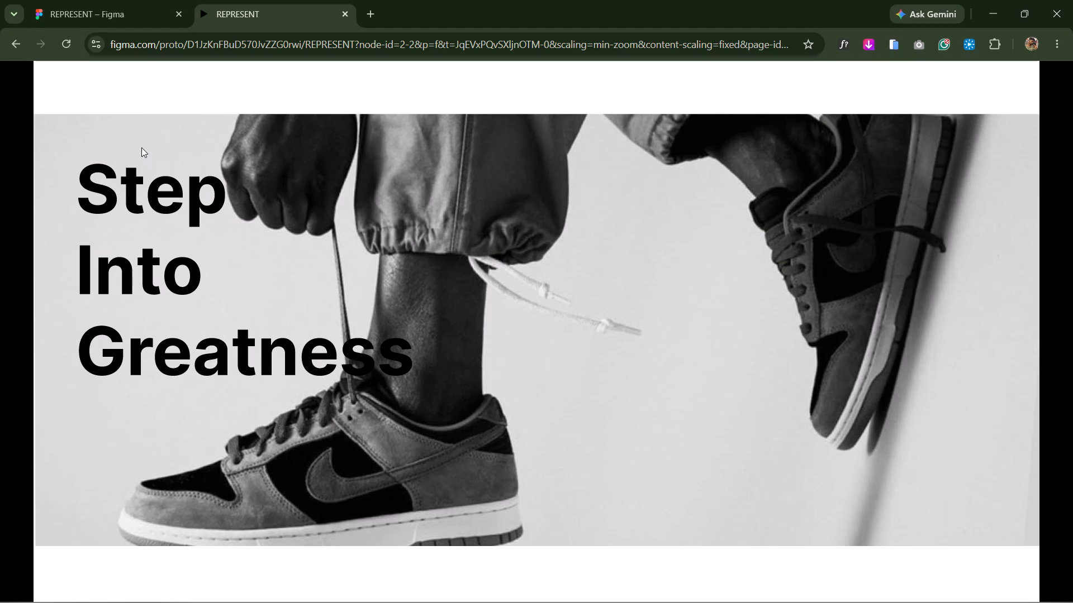
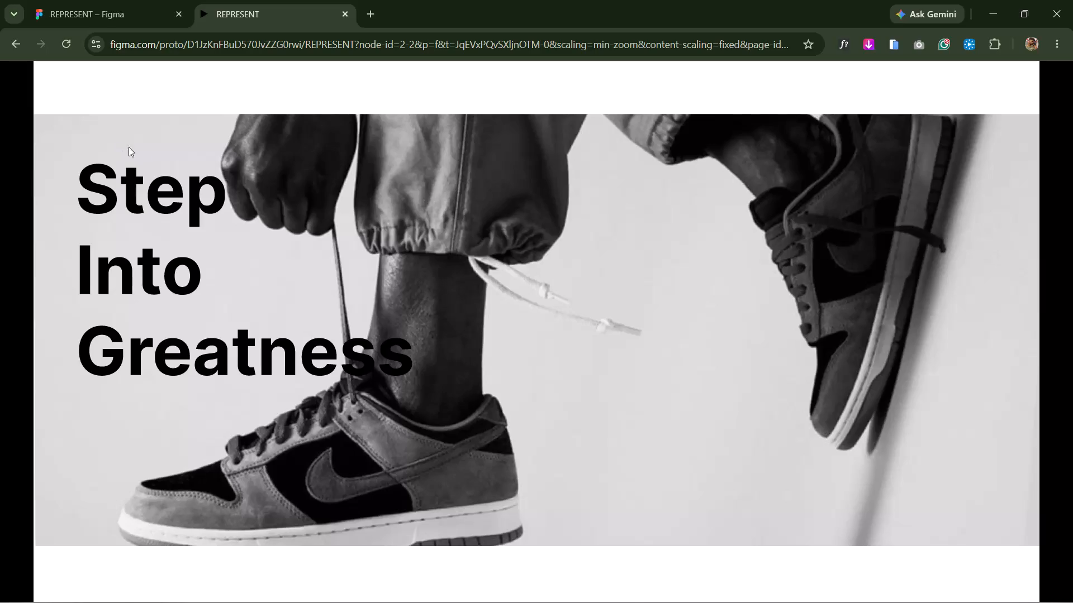
Return to the Figma design file and nudge the "Step Into Greatness" heading vertically to X 60, Y 126.
click(73, 0)
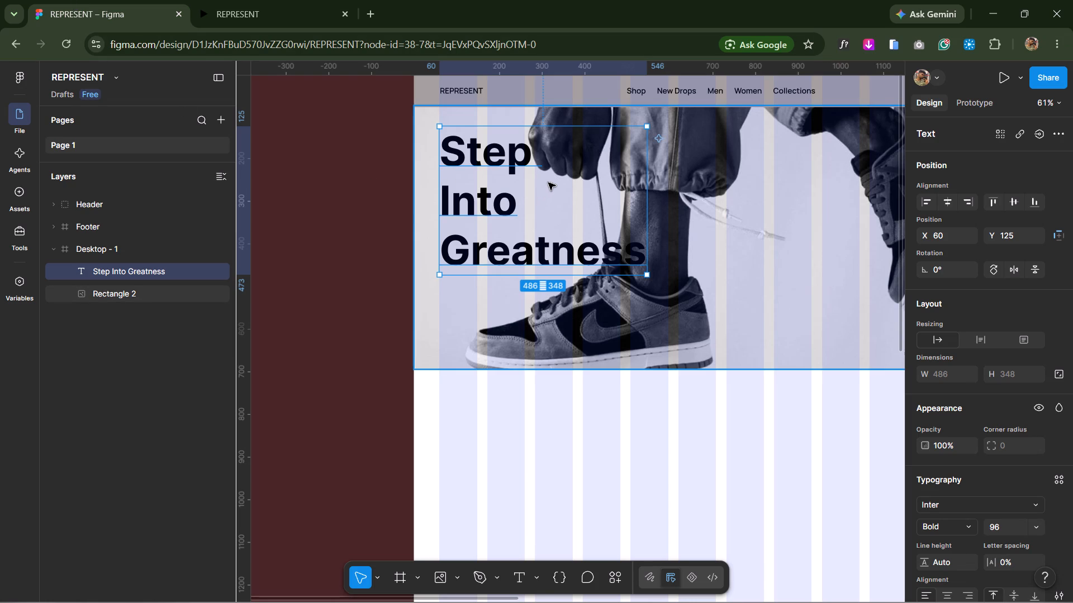
key(alt+Tab)
key(alt+Tab)
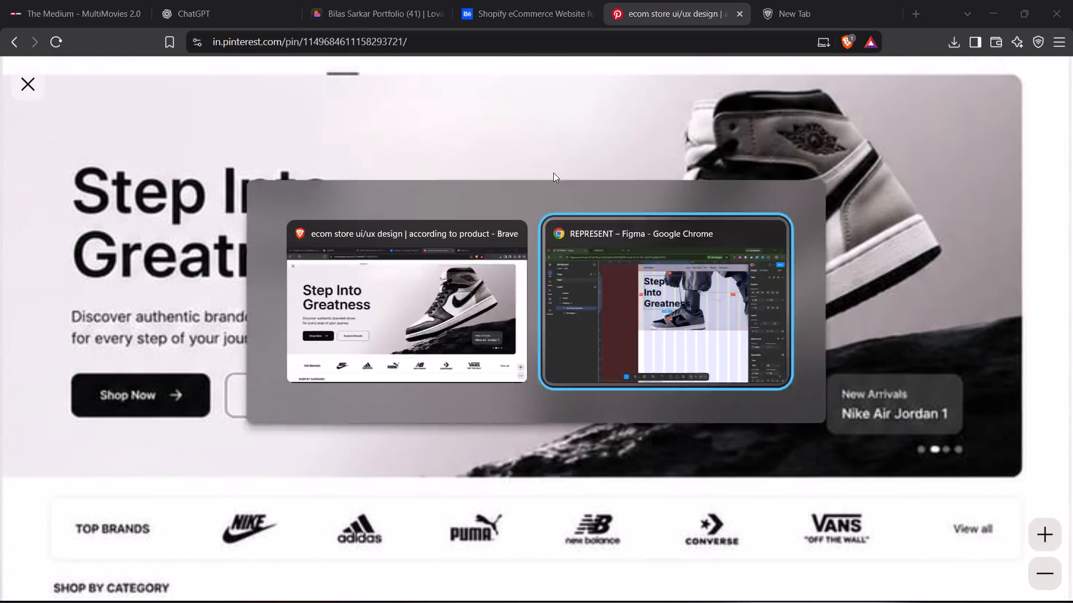
key(Up)
key(Up)
key(Up)
key(Up)
key(Up)
key(Up)
key(Up)
key(Up)
key(Up)
key(Up)
key(Up)
key(Up)
key(Up)
key(Up)
key(Up)
key(Up)
key(Up)
key(Up)
key(Up)
key(Up)
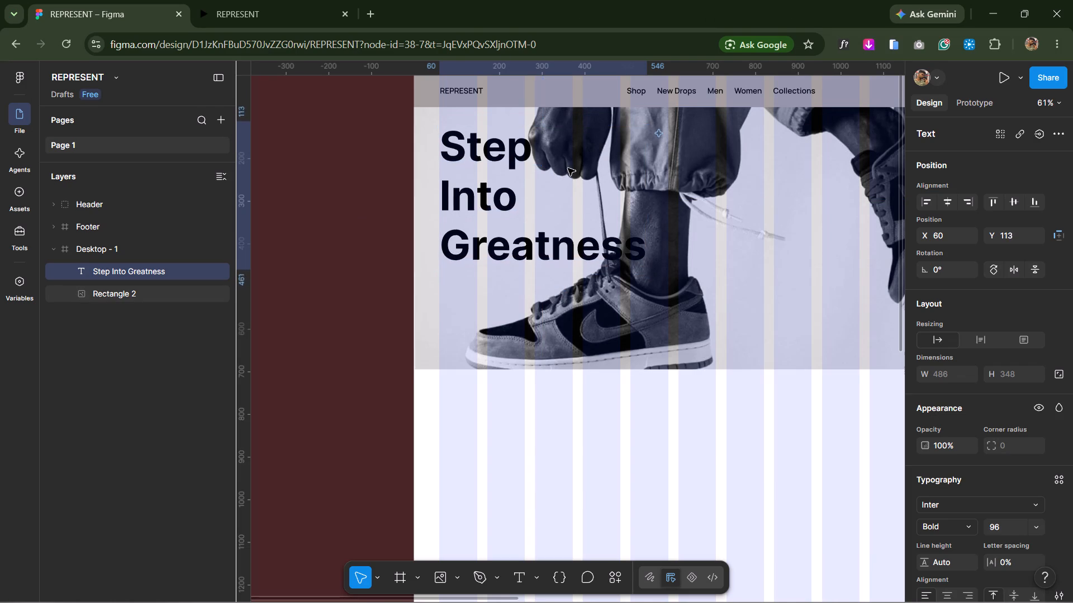
key(Down)
key(Down)
key(Down)
key(Down)
key(Down)
key(Down)
key(Down)
key(Down)
key(Down)
key(Down)
key(Down)
key(Down)
key(Down)
key(Down)
key(Down)
key(Down)
key(Down)
key(Down)
key(Down)
key(Down)
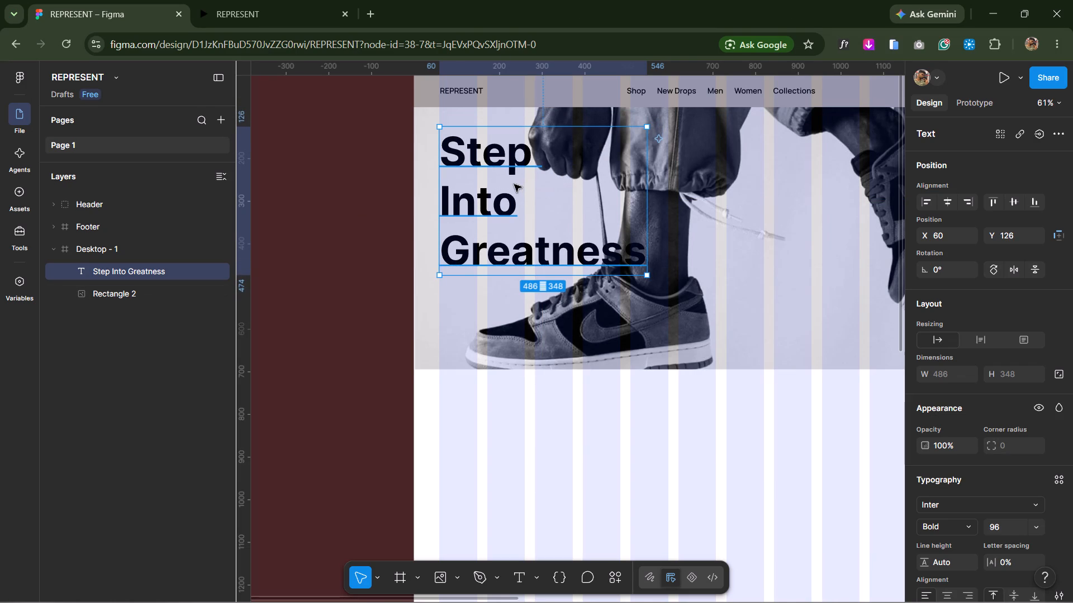
Draw a rectangle about 267 × 72 in the blank area below the sneaker banner, using the Pinterest reference's Shop Now button as a guide.
key(alt+Tab)
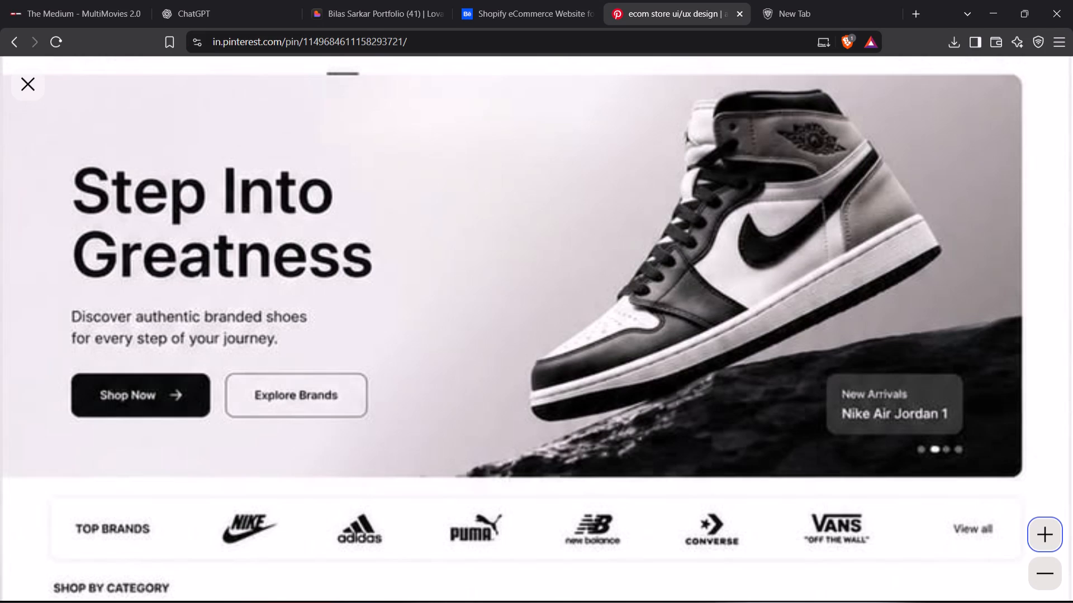
key(alt+Tab)
key(space)
key(space)
key(space)
key(space)
key(space)
key(space)
key(space)
key(space)
key(space)
key(space)
key(space)
key(space)
key(space)
key(space)
key(space)
key(space)
key(space)
key(space)
key(space)
key(space)
drag(732, 286, 629, 290)
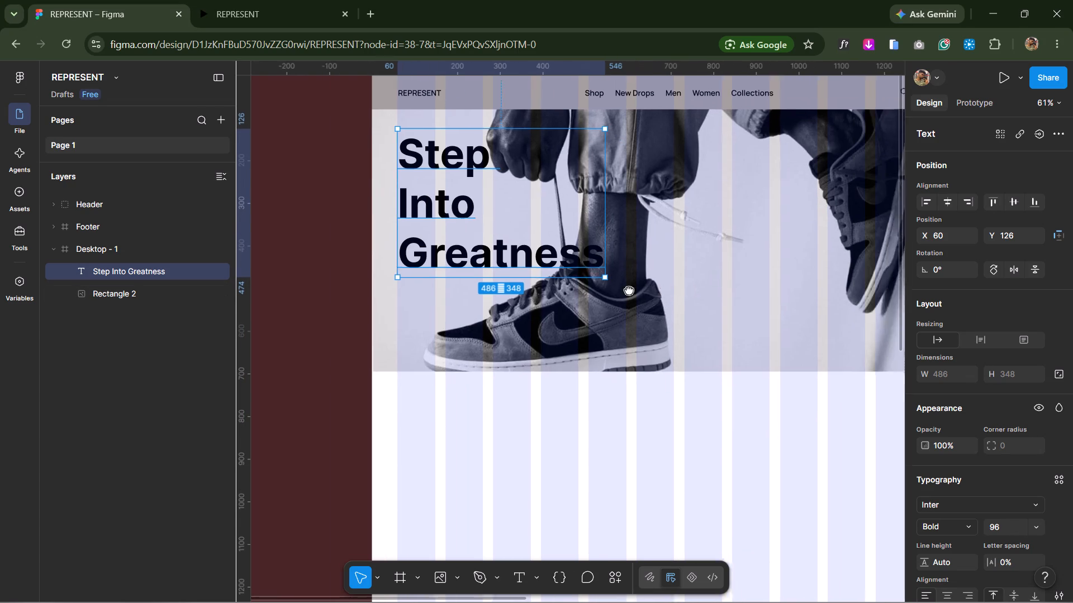
drag(629, 290, 461, 289)
key(alt+Tab)
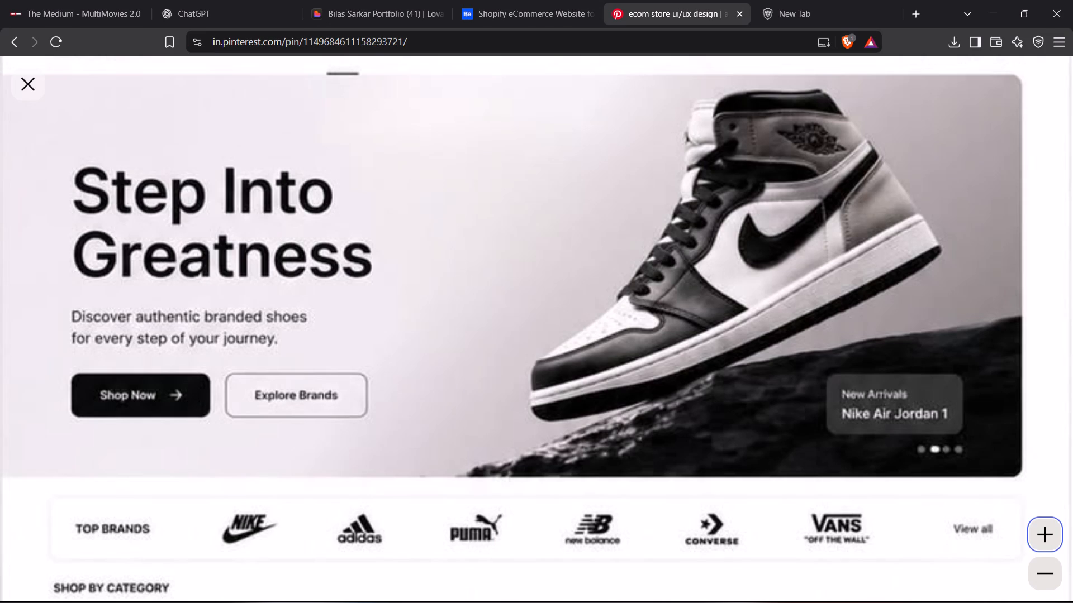
key(alt+Tab)
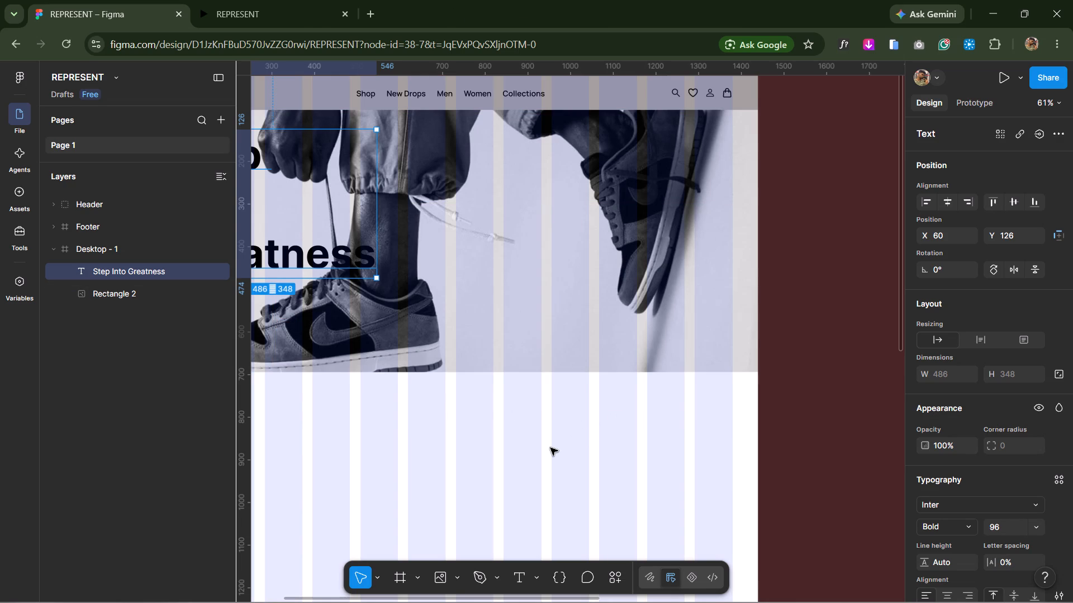
scroll(549, 432, down, 3)
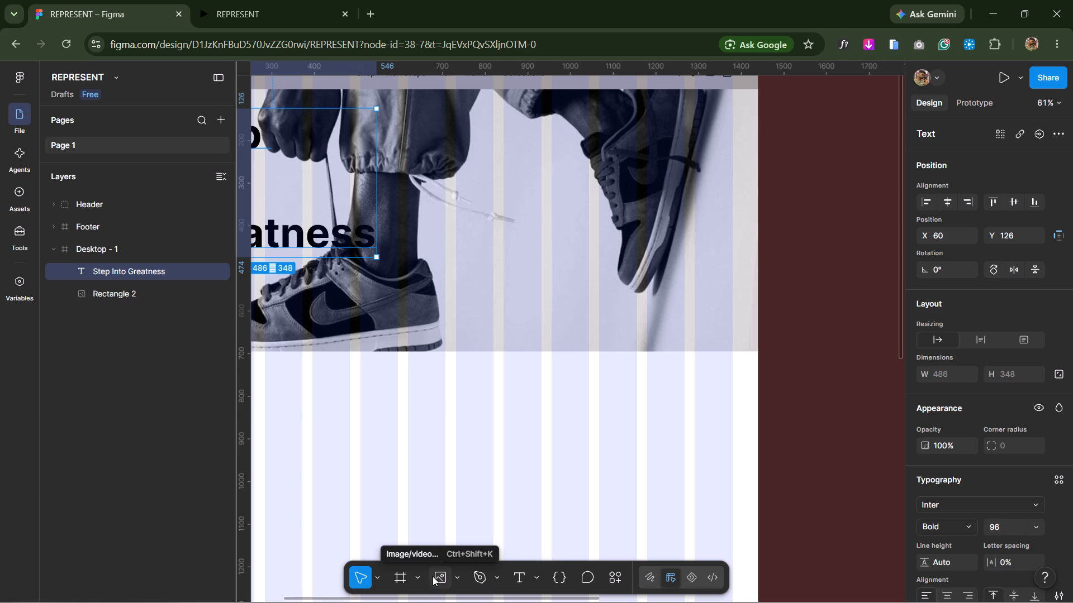
click(455, 574)
click(491, 444)
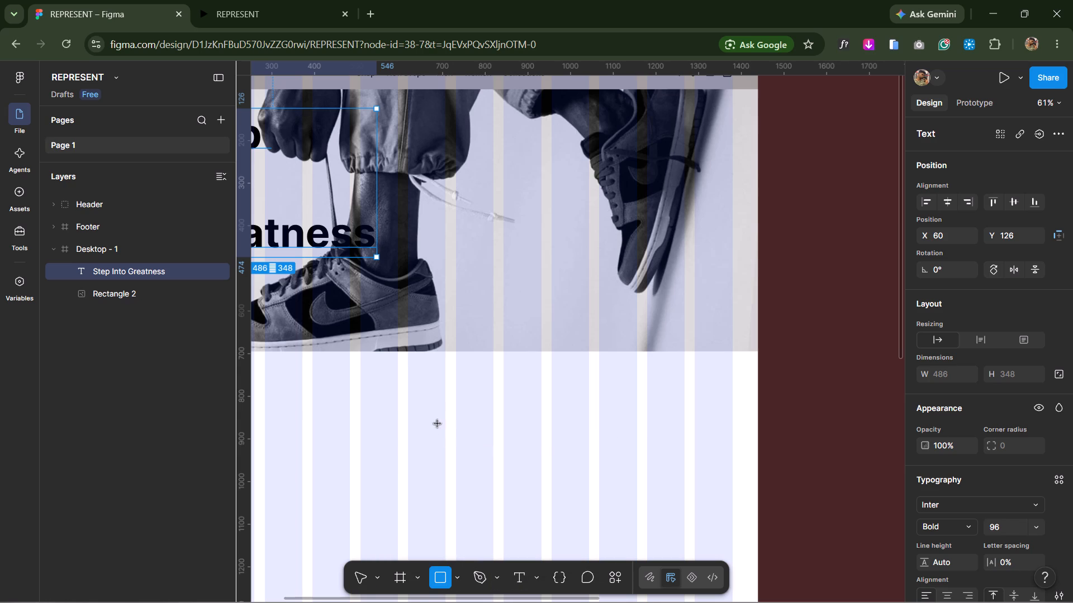
drag(438, 424, 554, 454)
click(614, 452)
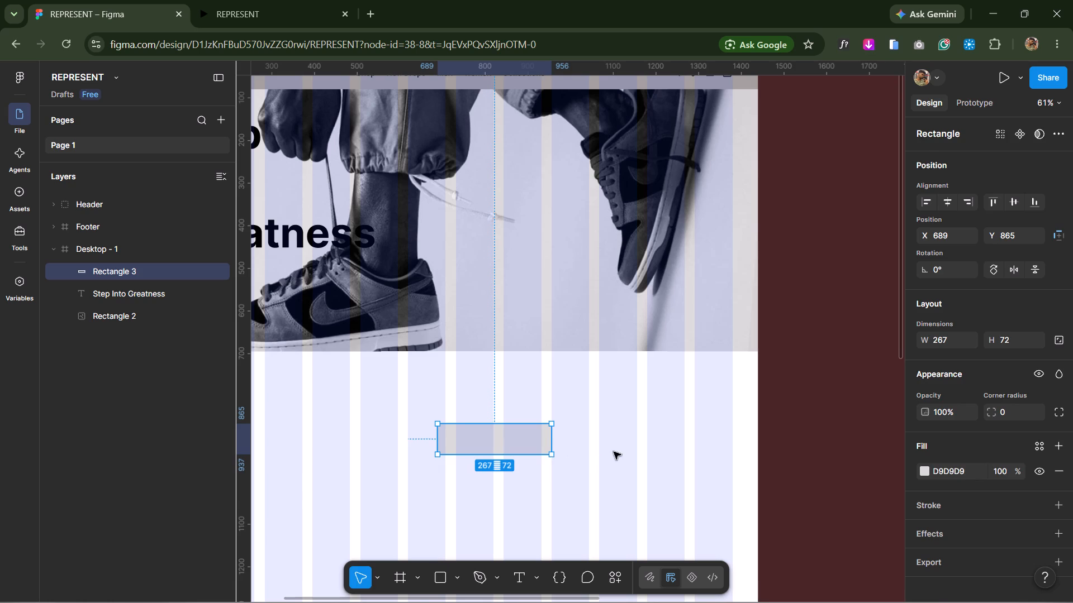
Round the new rectangle's corners to a radius of 8 and enlarge it to about 287 × 83.
click(519, 451)
key(alt+Tab)
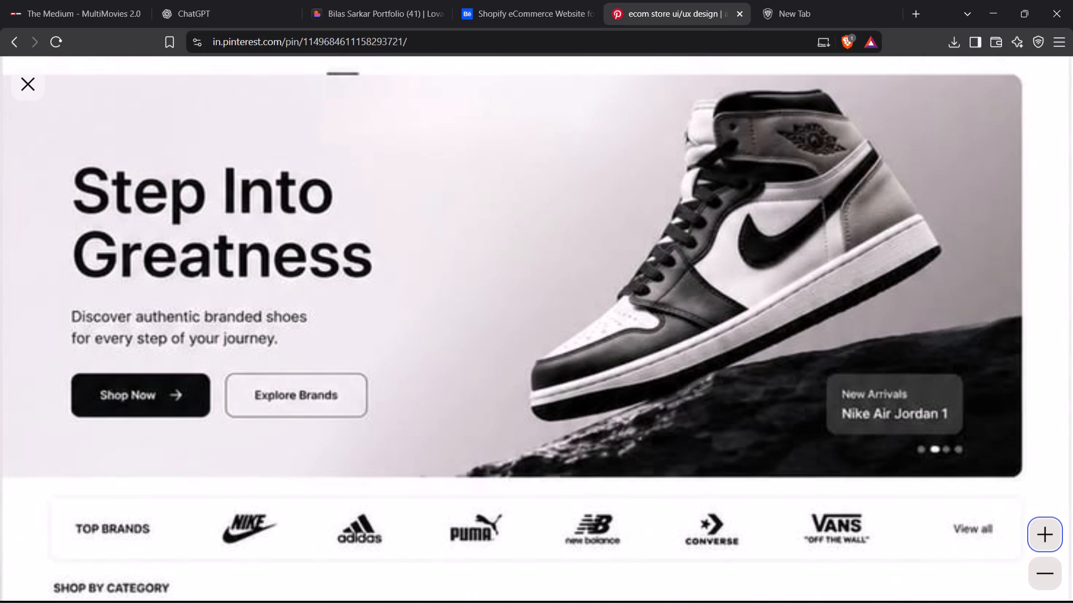
key(alt+Tab)
drag(493, 452, 493, 457)
drag(990, 414, 613, 325)
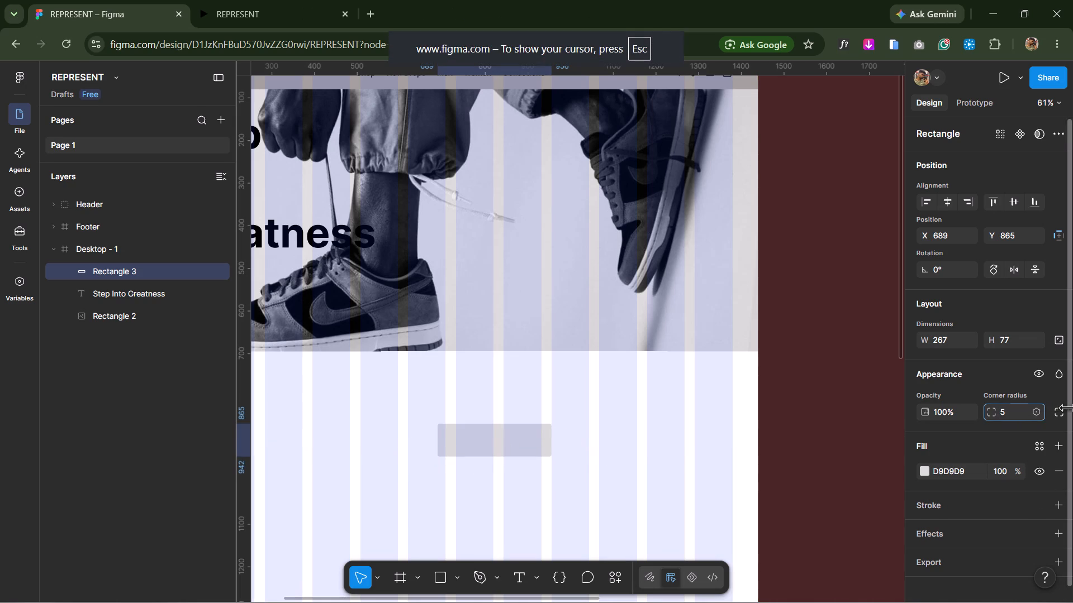
drag(613, 325, 623, 325)
key(alt+Tab)
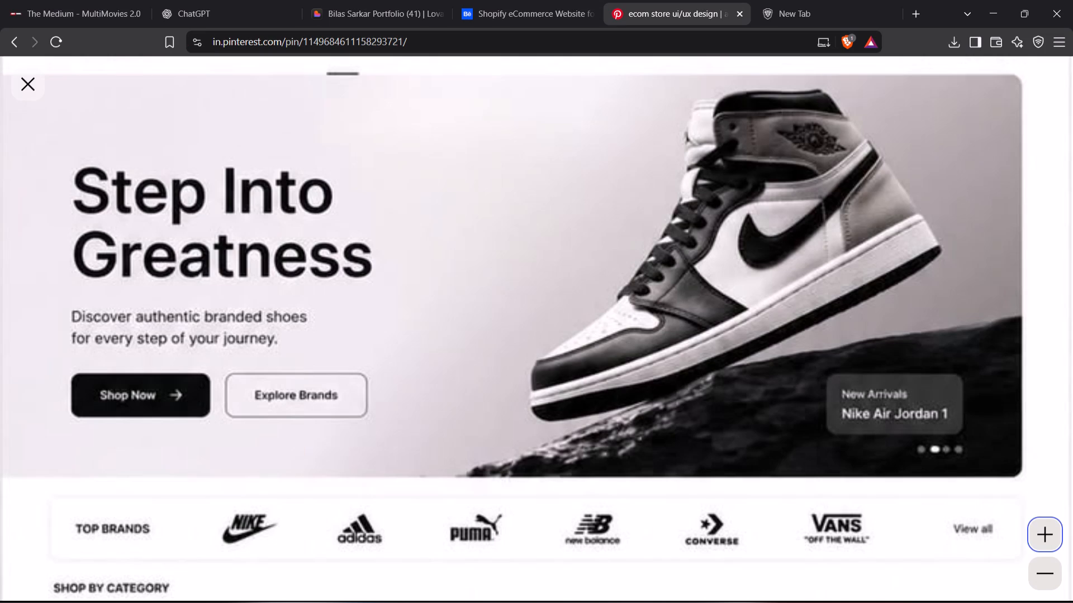
key(alt+Tab)
drag(994, 419, 565, 331)
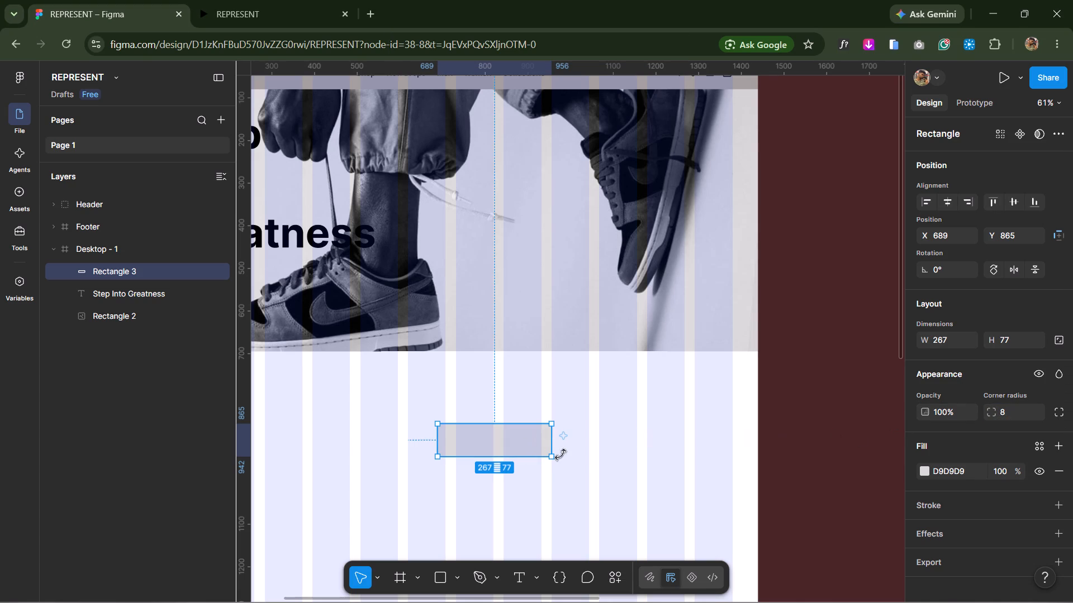
shift+drag(554, 457, 559, 458)
click(890, 415)
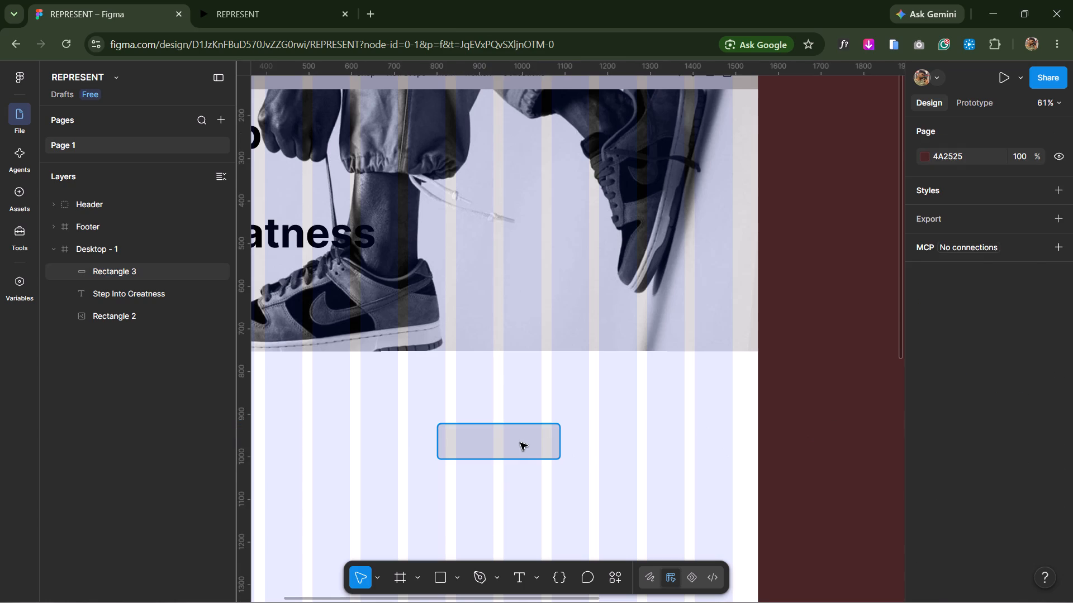
Fill the rounded rectangle with black (000000) to match the reference's Shop Now button.
click(520, 443)
key(alt+Tab)
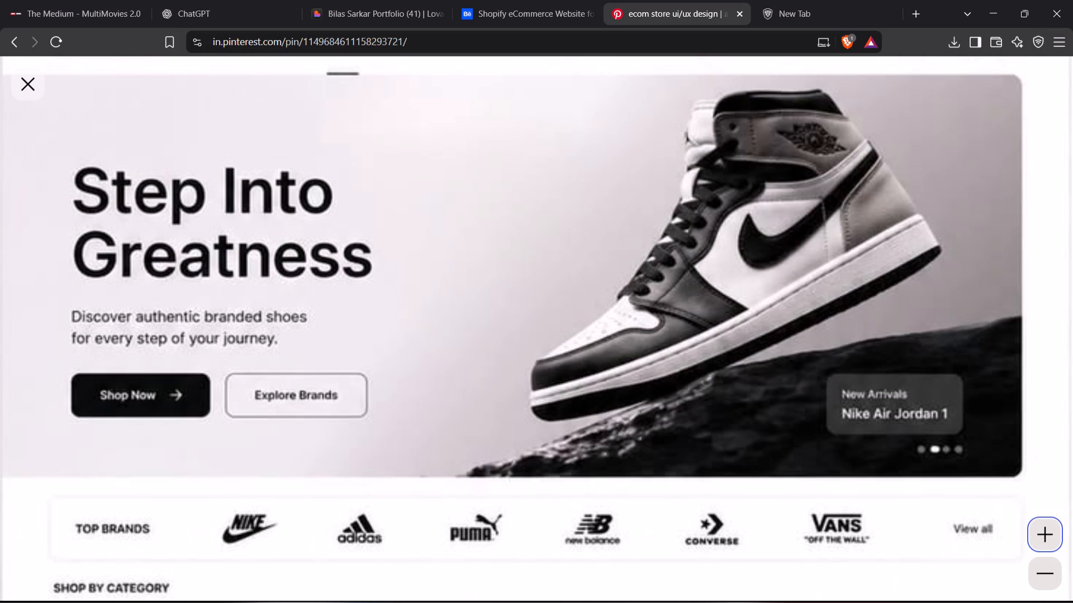
key(alt+Tab)
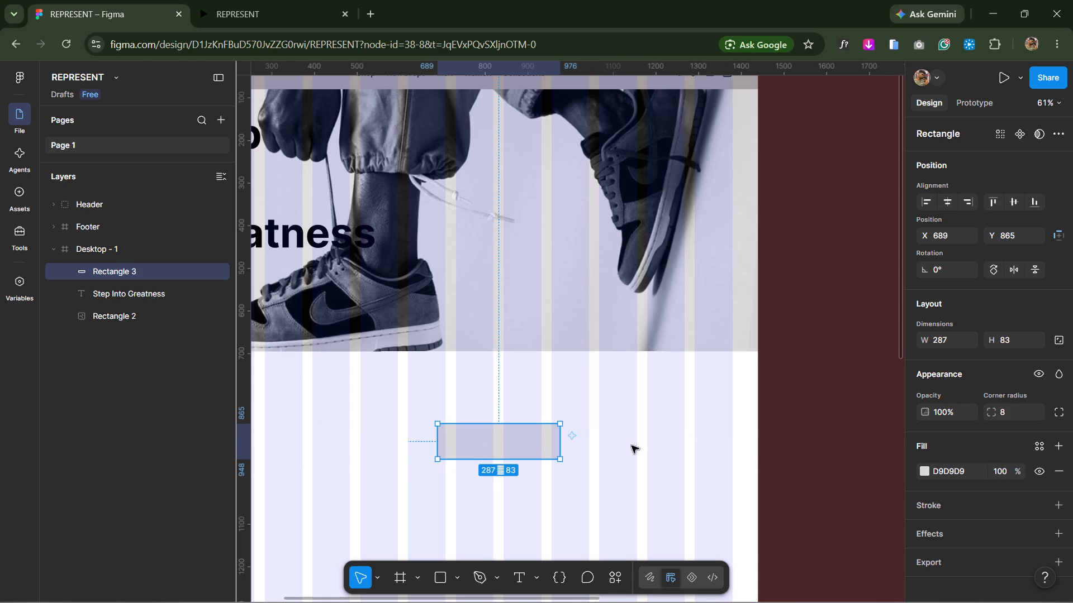
click(923, 470)
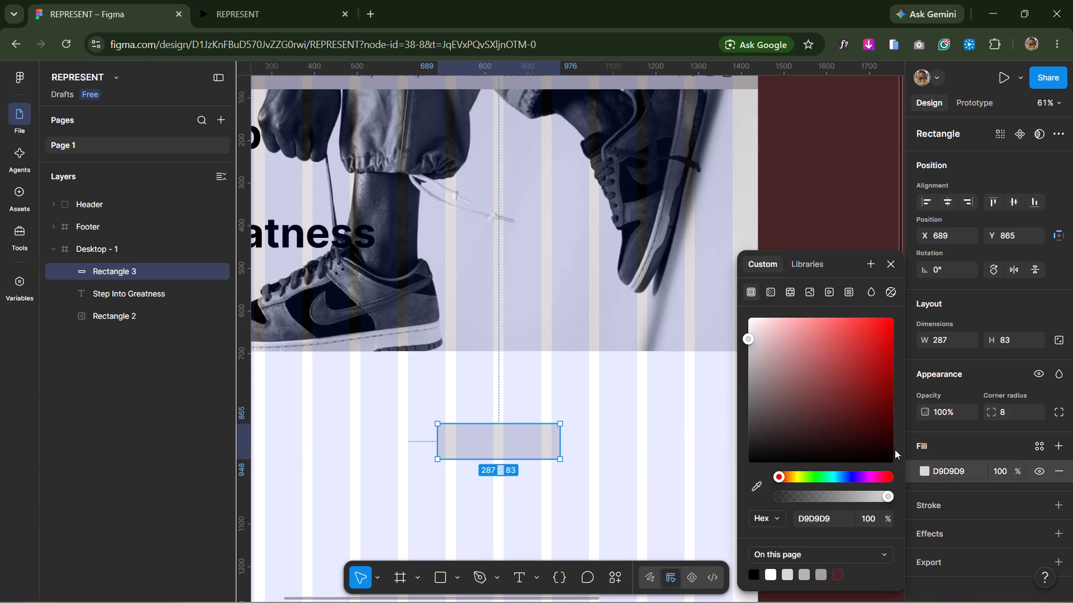
drag(800, 430, 705, 465)
click(647, 457)
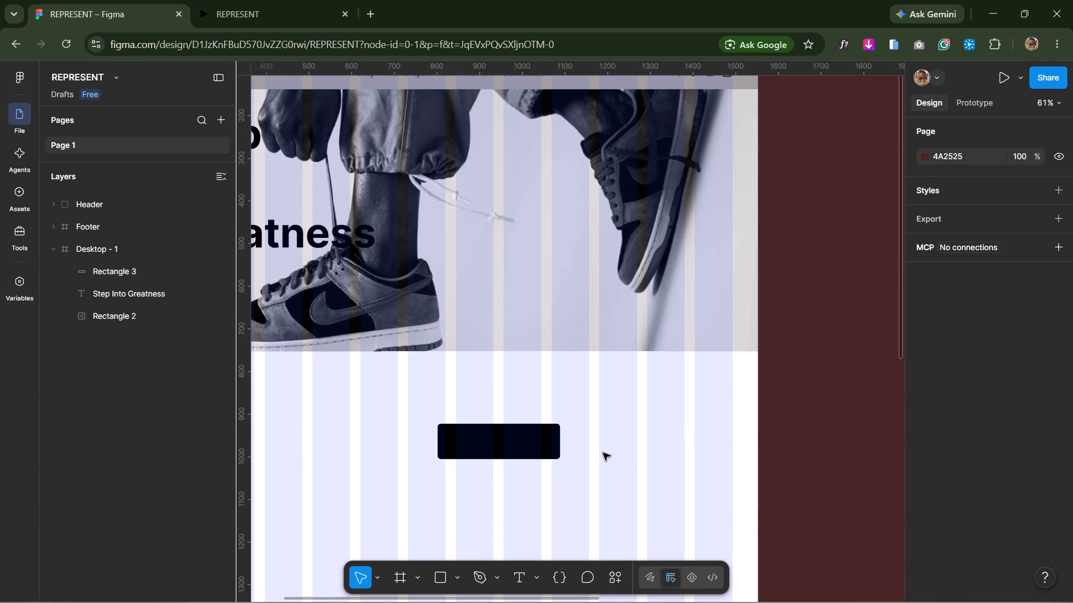
key(alt+Tab)
key(alt+Tab)
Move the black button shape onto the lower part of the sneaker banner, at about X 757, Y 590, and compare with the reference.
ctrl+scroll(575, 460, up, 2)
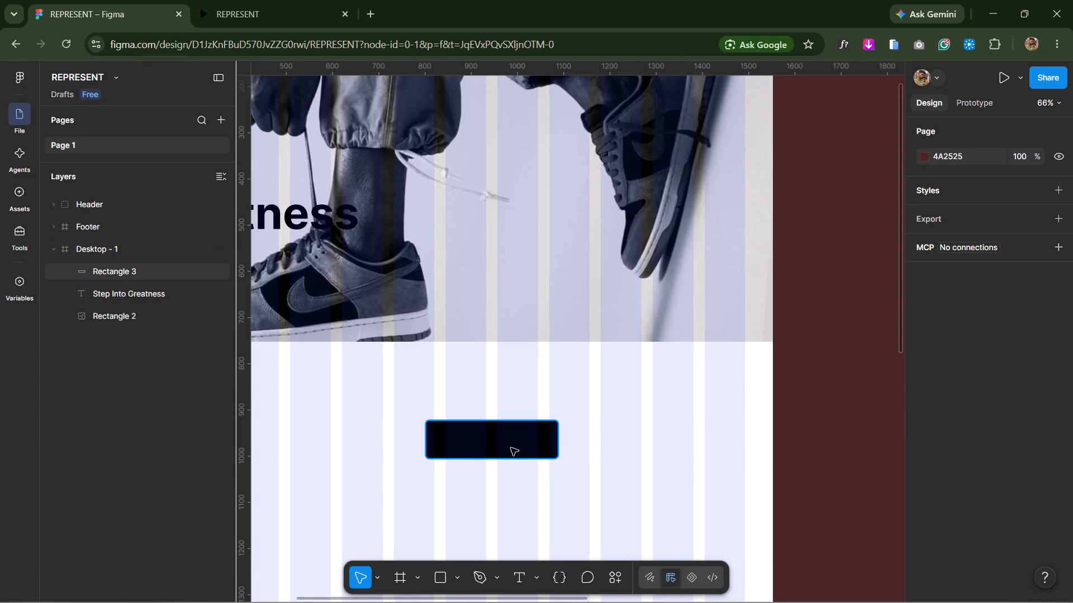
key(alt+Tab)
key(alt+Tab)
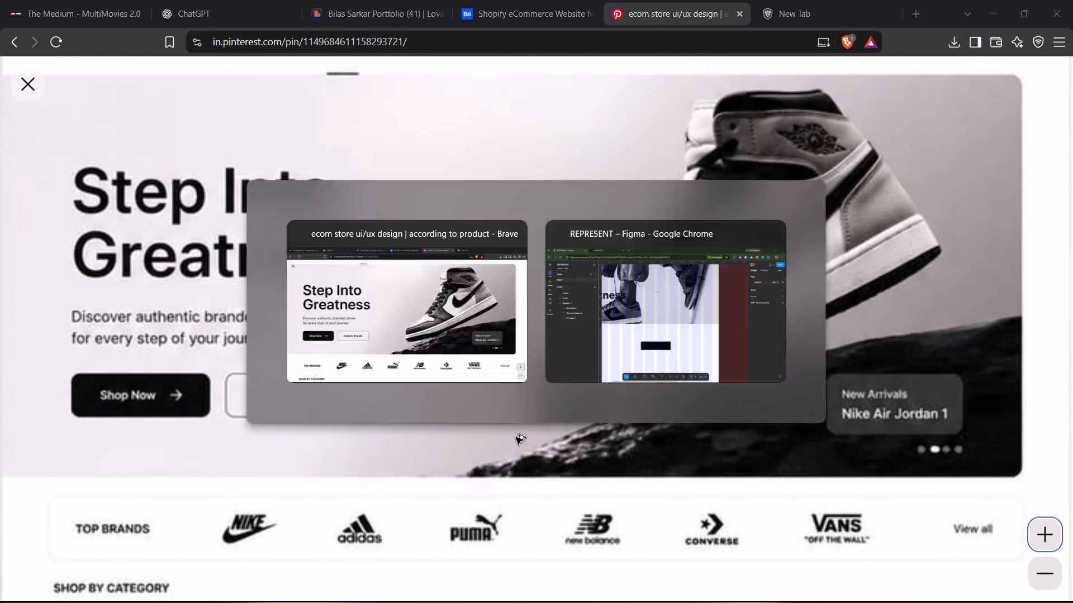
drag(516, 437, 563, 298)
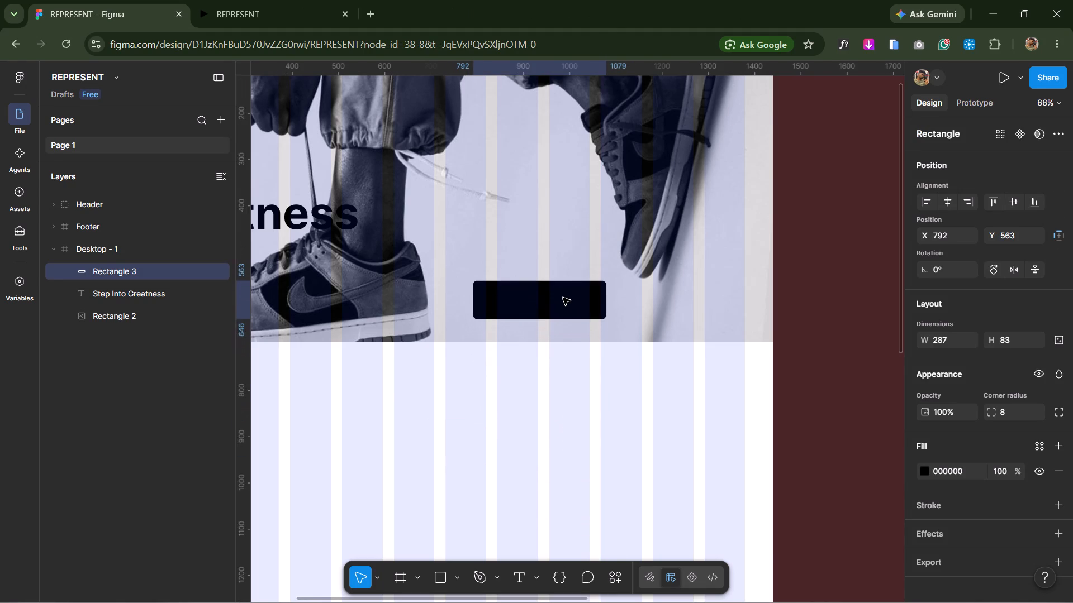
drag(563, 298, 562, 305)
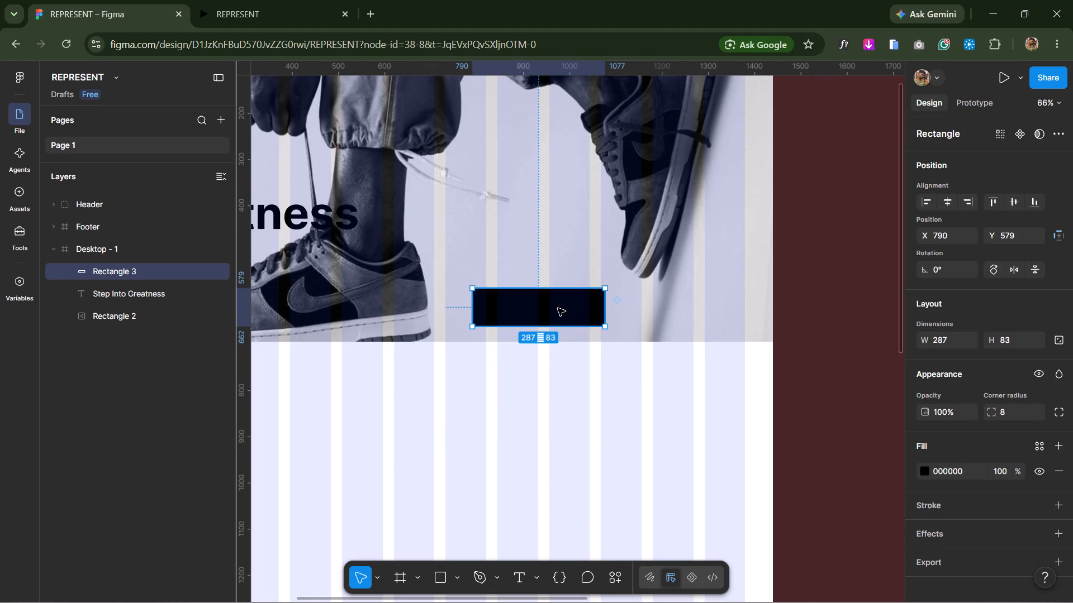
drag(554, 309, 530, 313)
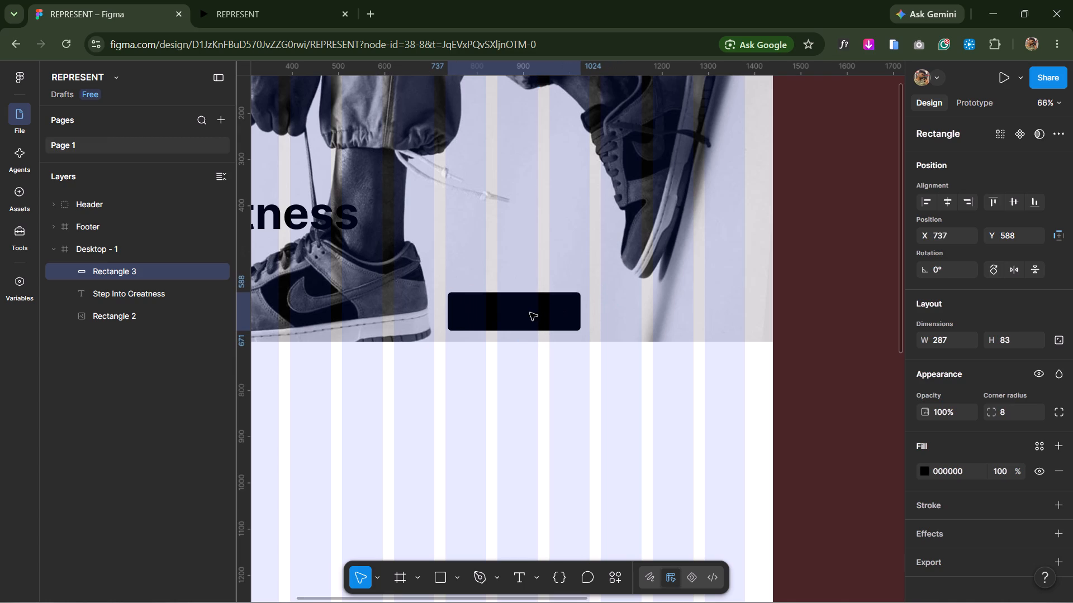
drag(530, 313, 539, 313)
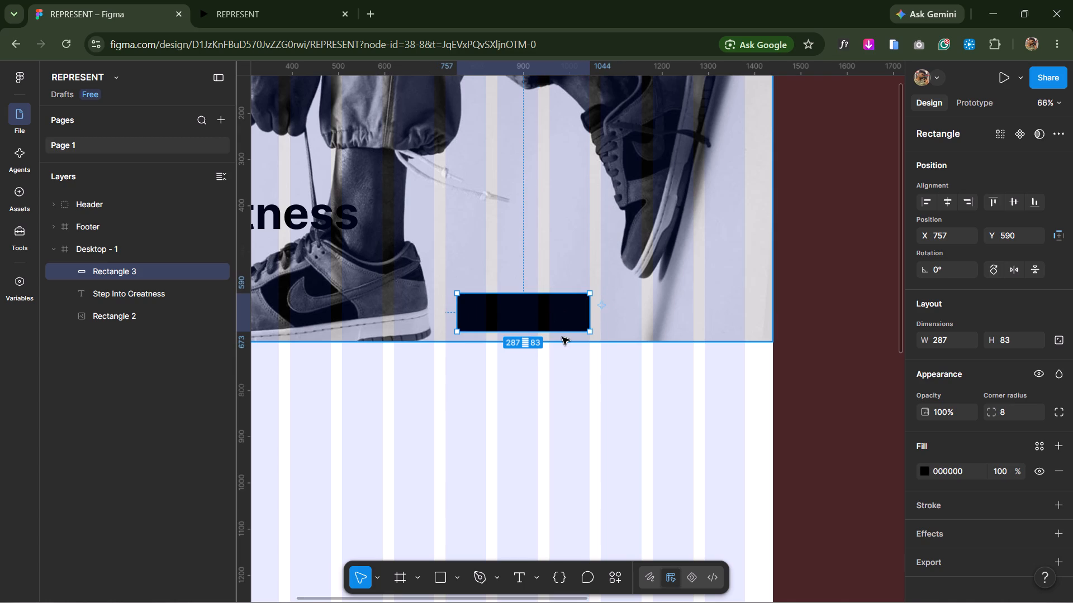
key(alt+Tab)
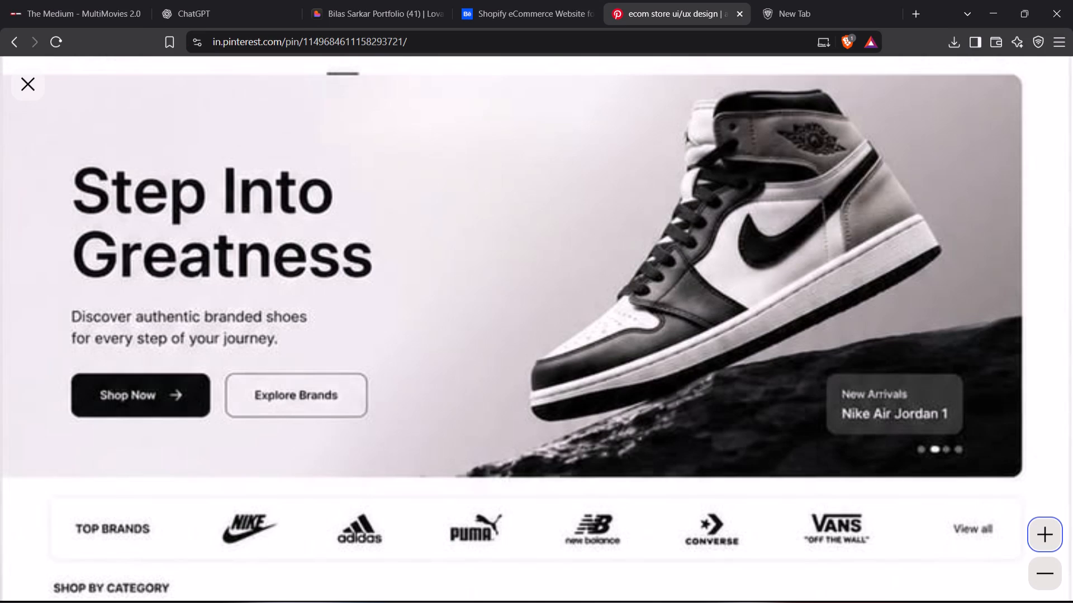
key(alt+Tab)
Move the black button shape off the banner and shrink it to about 190 × 55.
ctrl+scroll(582, 350, down, 6)
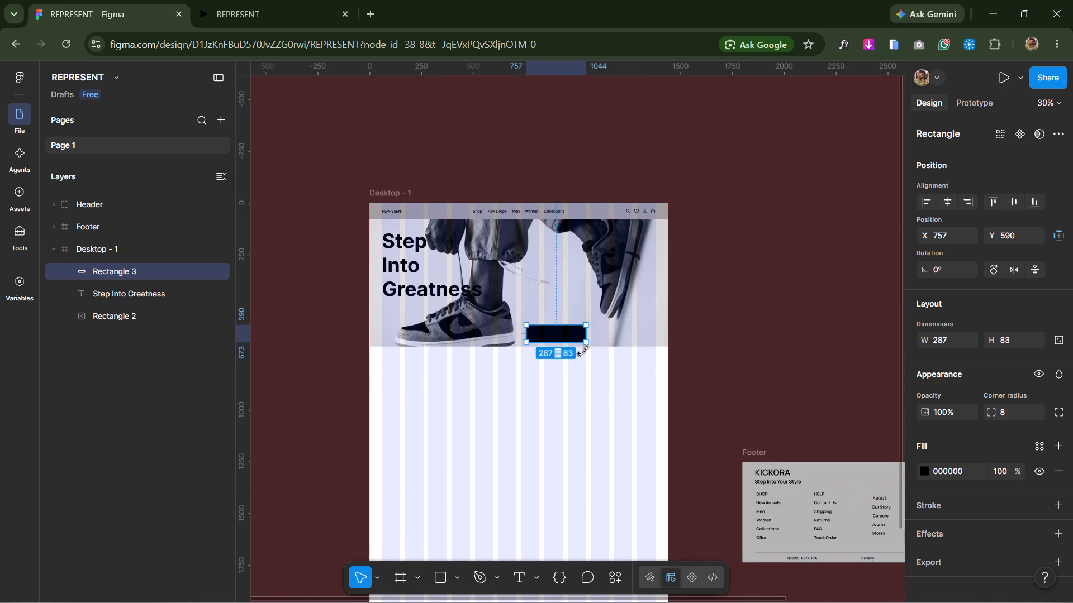
ctrl+scroll(583, 351, up, 11)
ctrl+scroll(583, 351, down, 6)
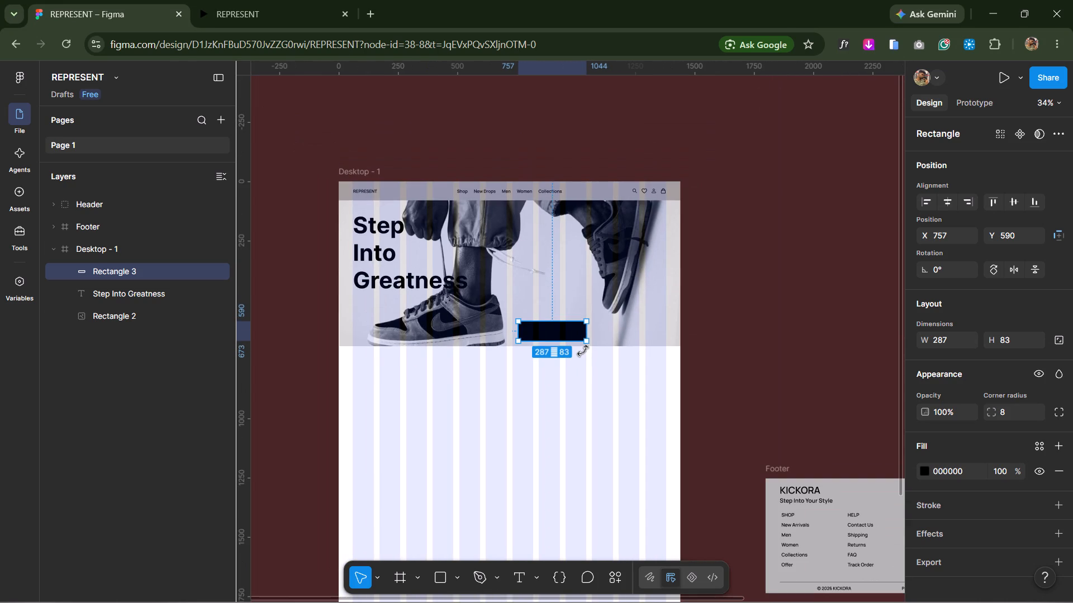
drag(552, 333, 535, 398)
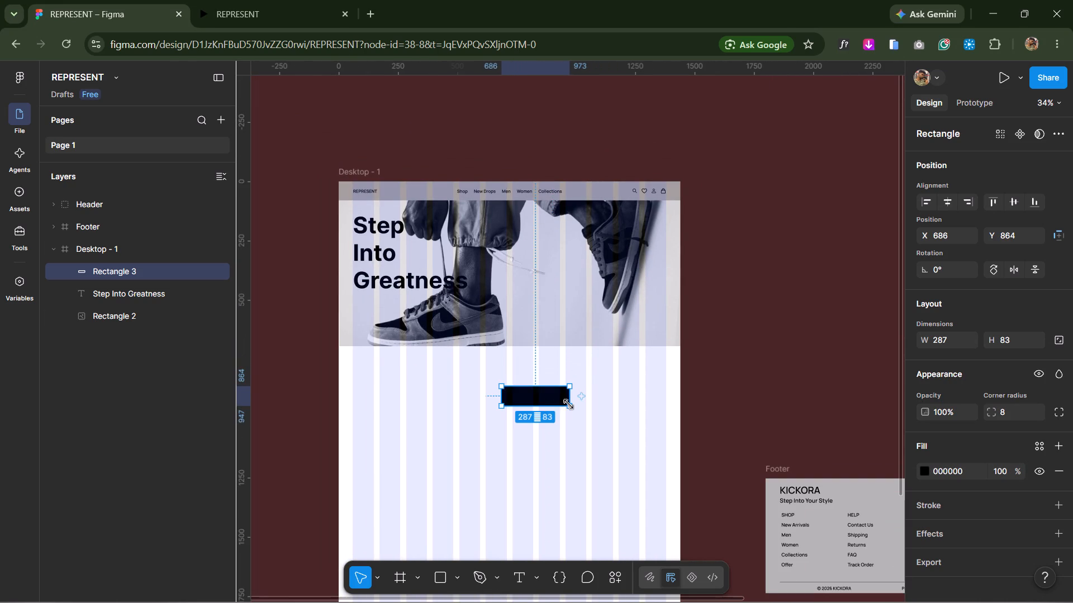
shift+drag(568, 404, 547, 397)
Place the black button shape near the bottom of the sneaker banner between the two shoes, at X 854, Y 620.
drag(528, 394, 566, 335)
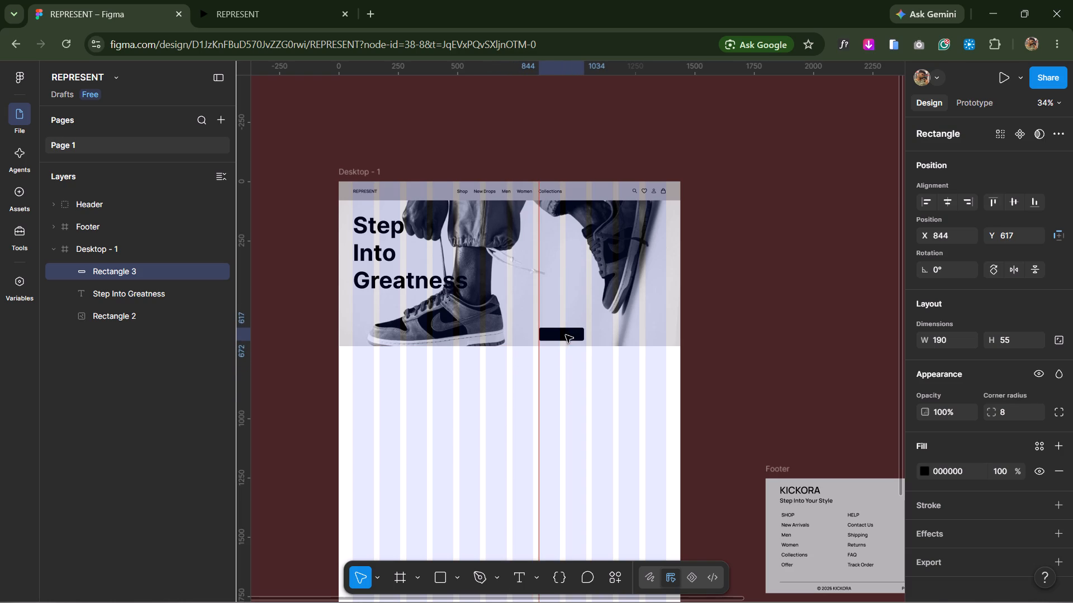
drag(566, 335, 567, 336)
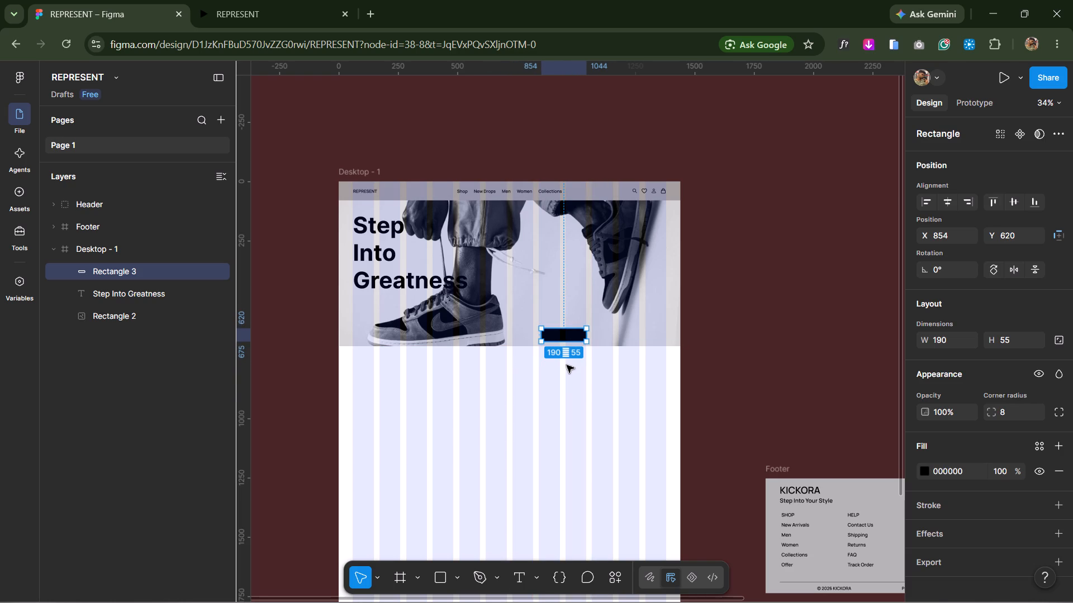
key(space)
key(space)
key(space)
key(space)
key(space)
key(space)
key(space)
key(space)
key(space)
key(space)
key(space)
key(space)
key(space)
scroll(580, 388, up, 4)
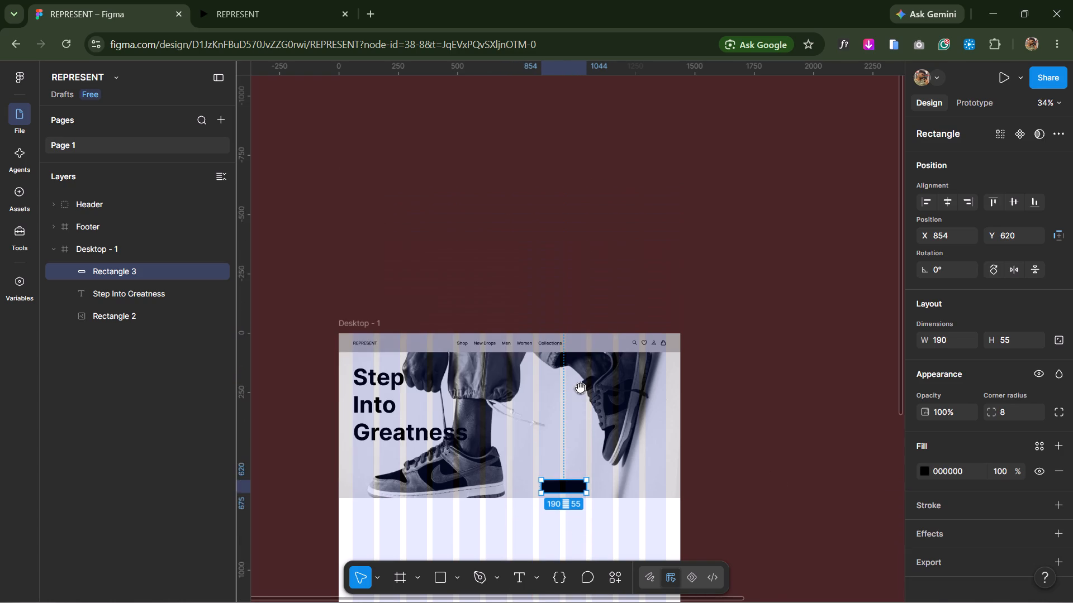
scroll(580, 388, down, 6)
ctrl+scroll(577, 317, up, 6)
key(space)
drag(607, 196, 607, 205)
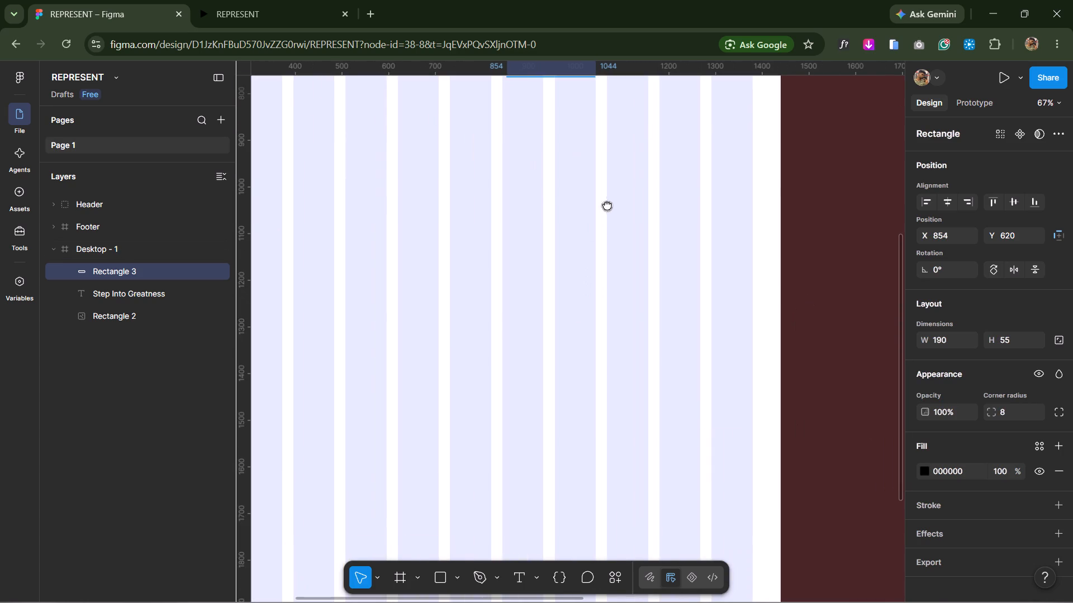
Stretch the black button shape's left side outward to meet the edge of the layout grid column.
drag(607, 205, 619, 377)
ctrl+scroll(614, 356, up, 3)
key(space)
drag(600, 275, 605, 413)
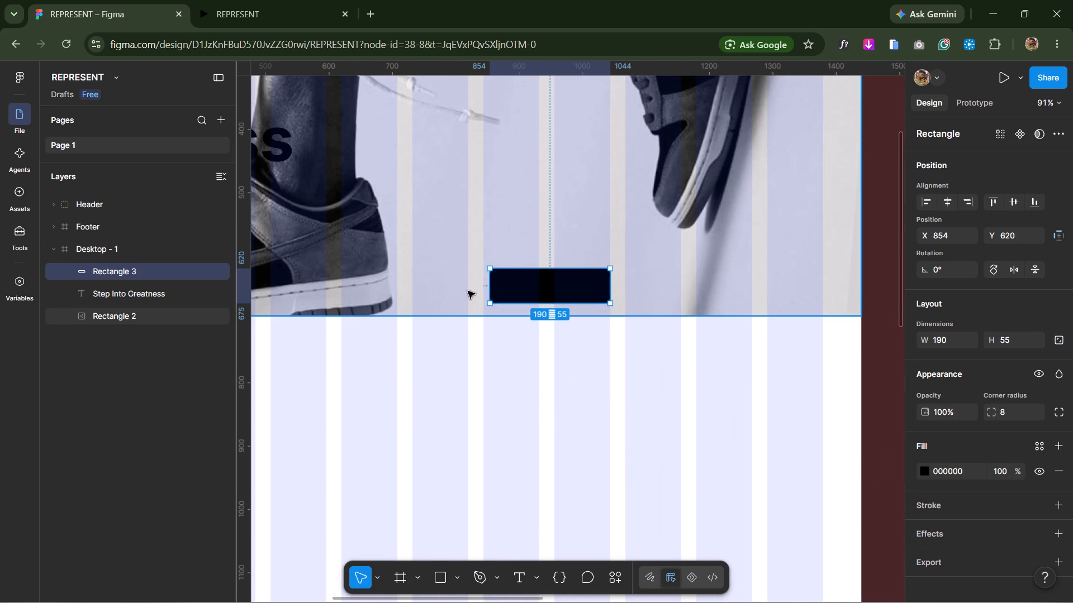
drag(487, 283, 482, 283)
click(568, 366)
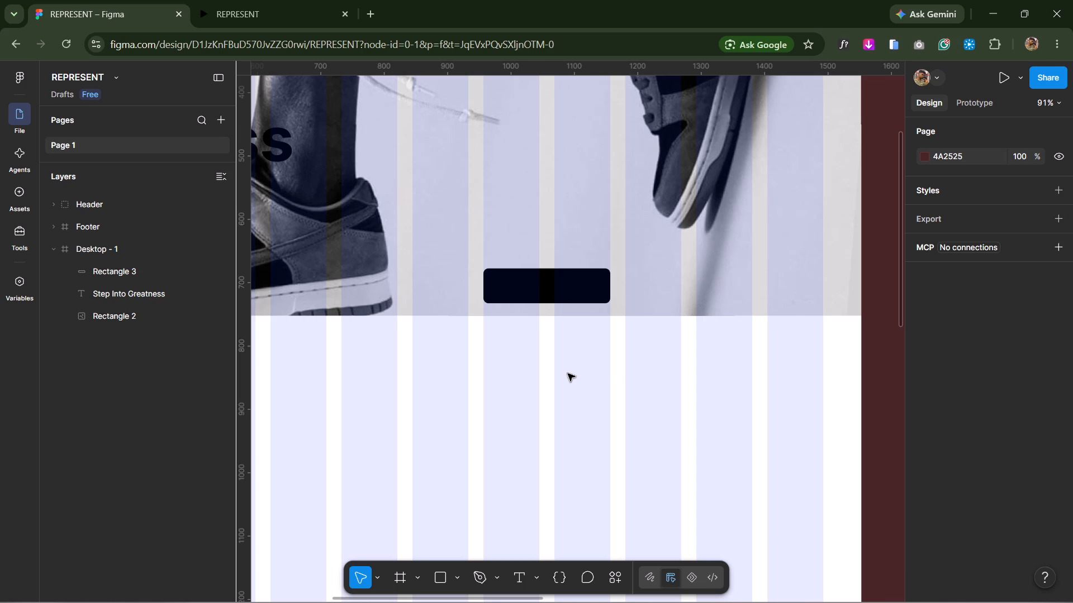
Add a text layer reading "Shop Now" in the blank area below the sneaker banner, matching the reference button's label.
key(alt+Tab)
key(alt+Tab)
drag(519, 572, 517, 561)
click(522, 462)
drag(519, 580, 519, 575)
click(544, 465)
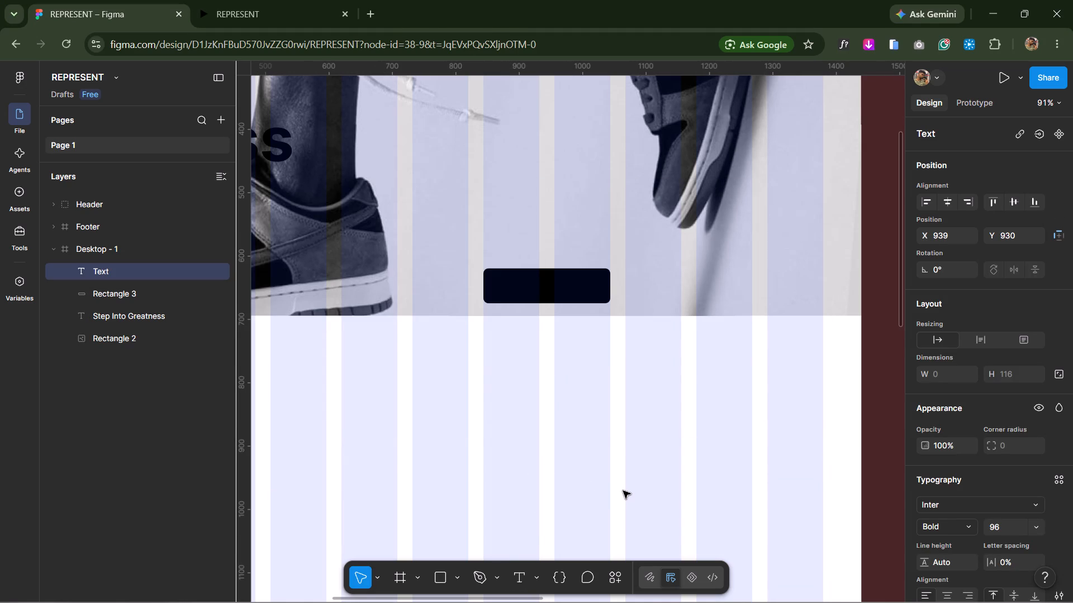
text(Sh)
text(op)
key(space)
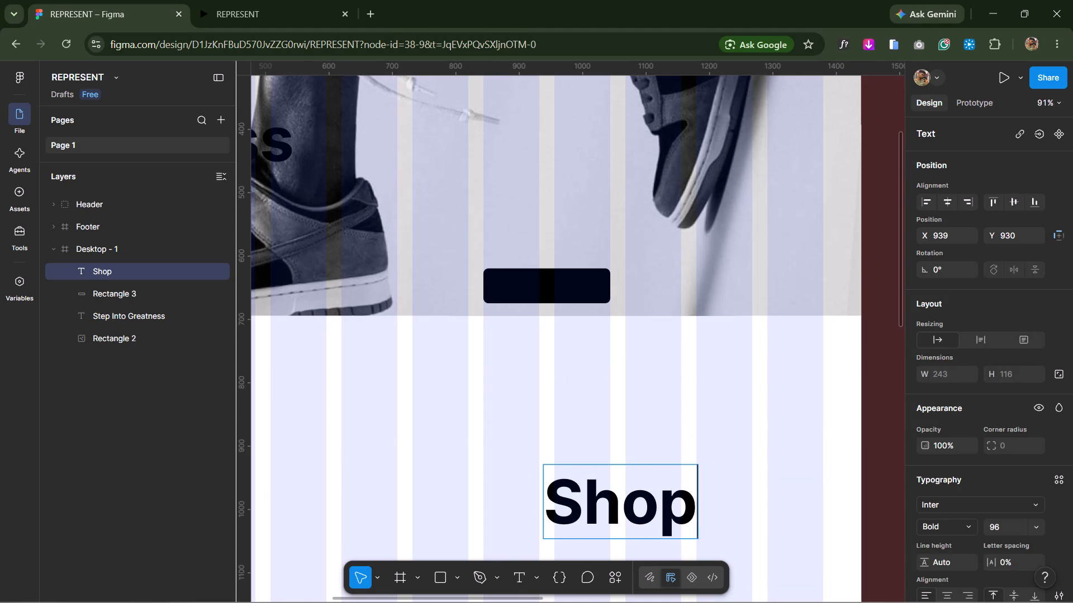
key(shift+n)
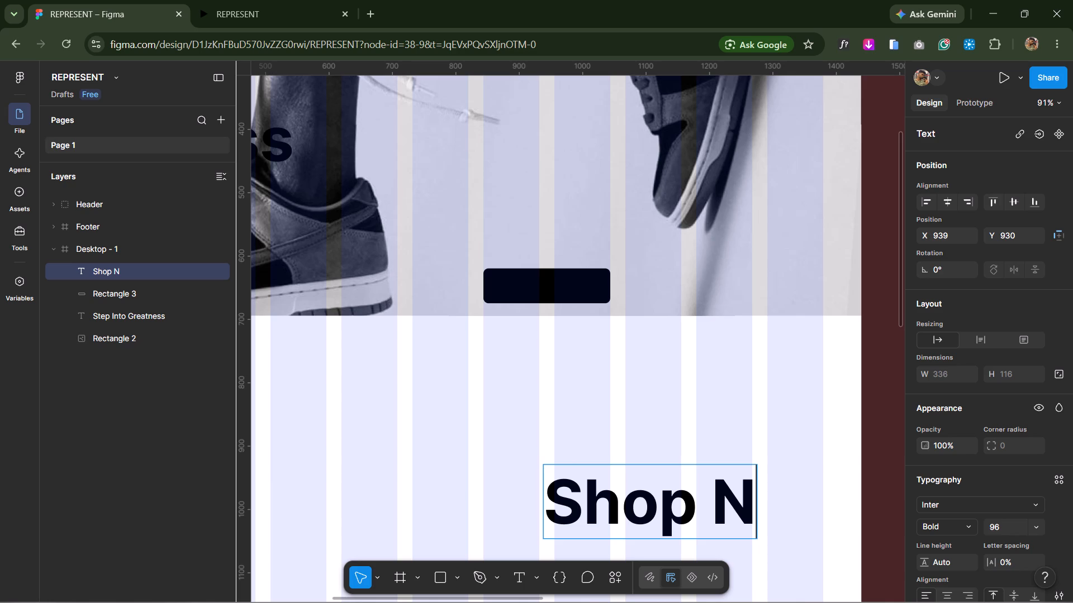
text(ow)
Compare the label with the reference and set the whole Shop Now text to Medium weight, size 20.
key(alt+Tab)
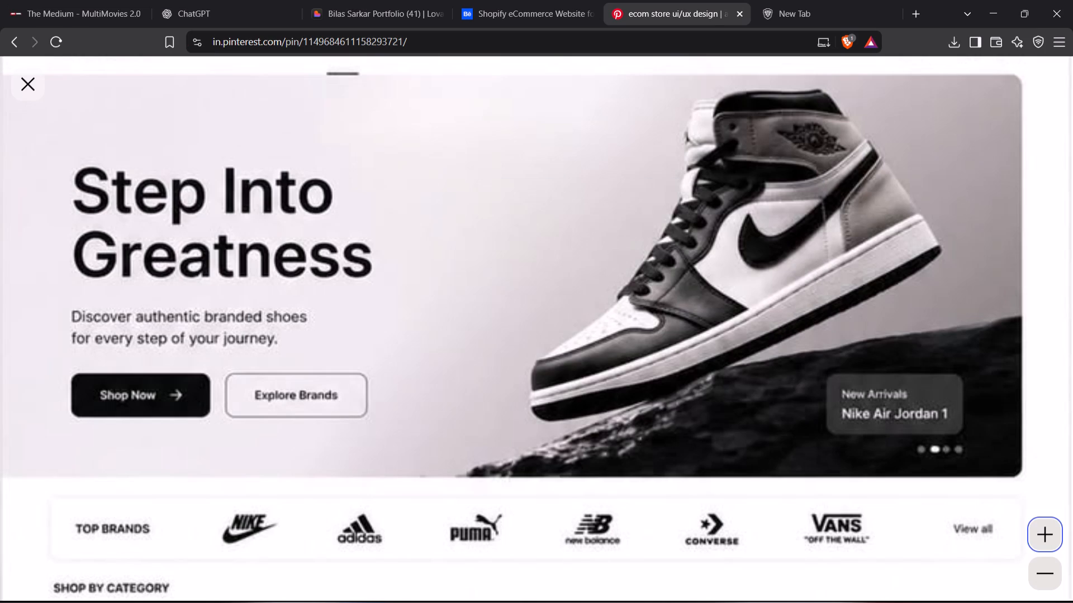
key(alt+Tab)
double_click(570, 520)
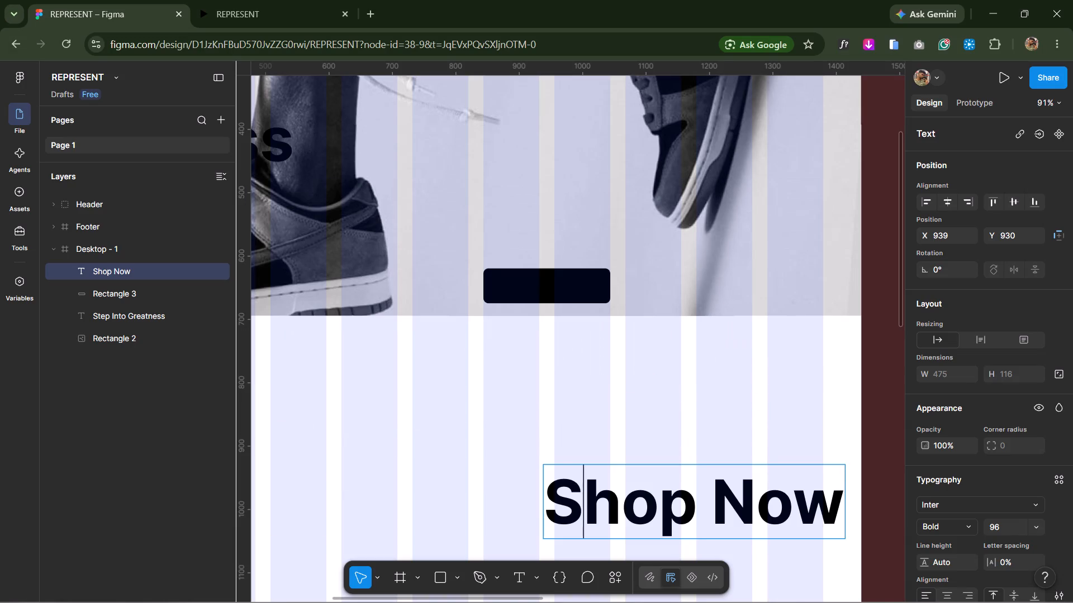
drag(823, 512, 530, 521)
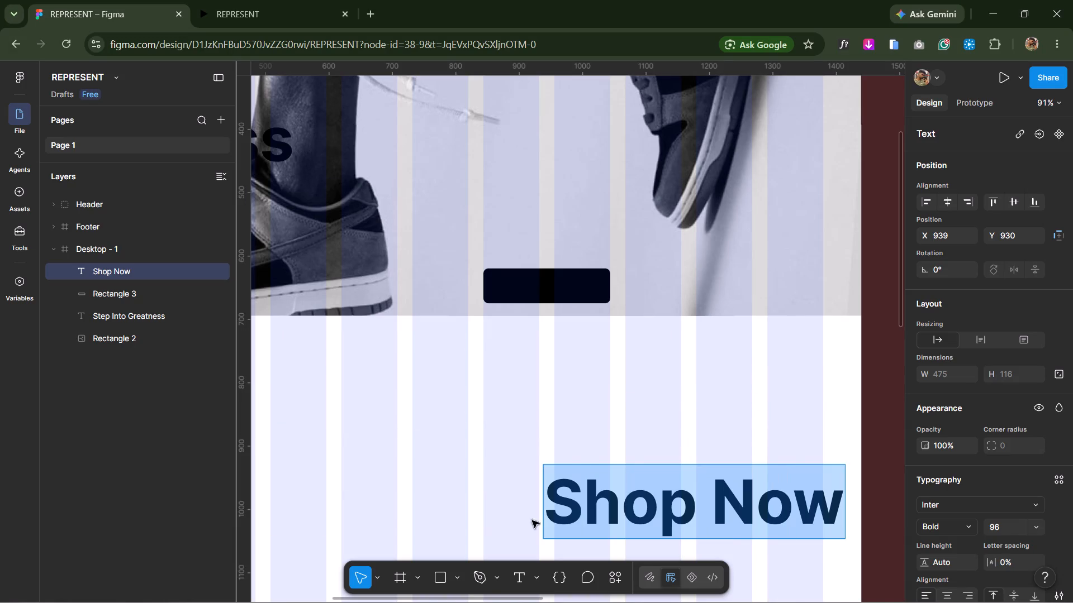
click(953, 531)
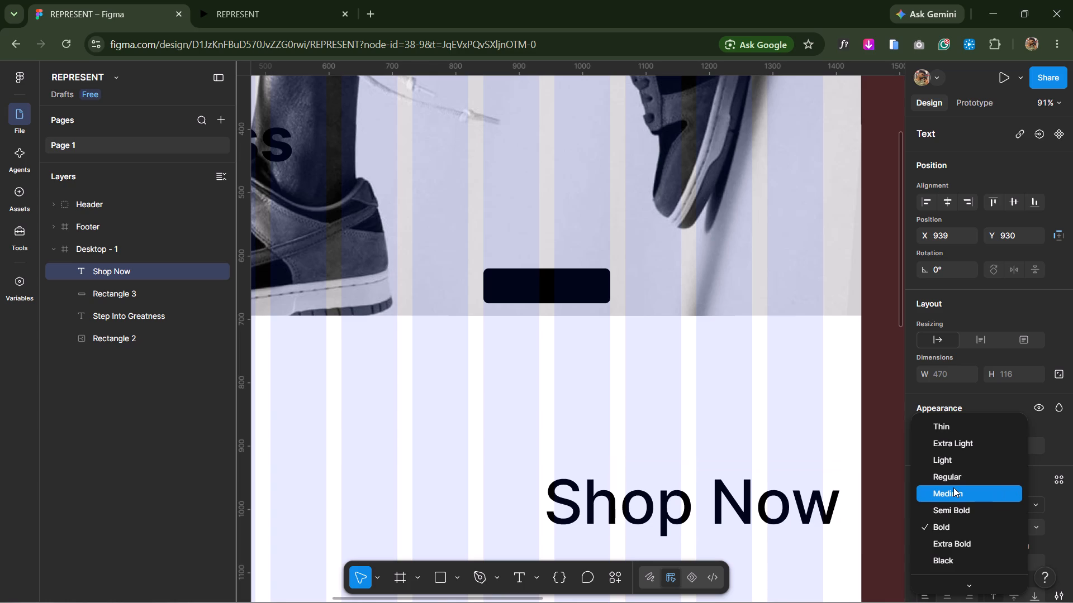
click(953, 487)
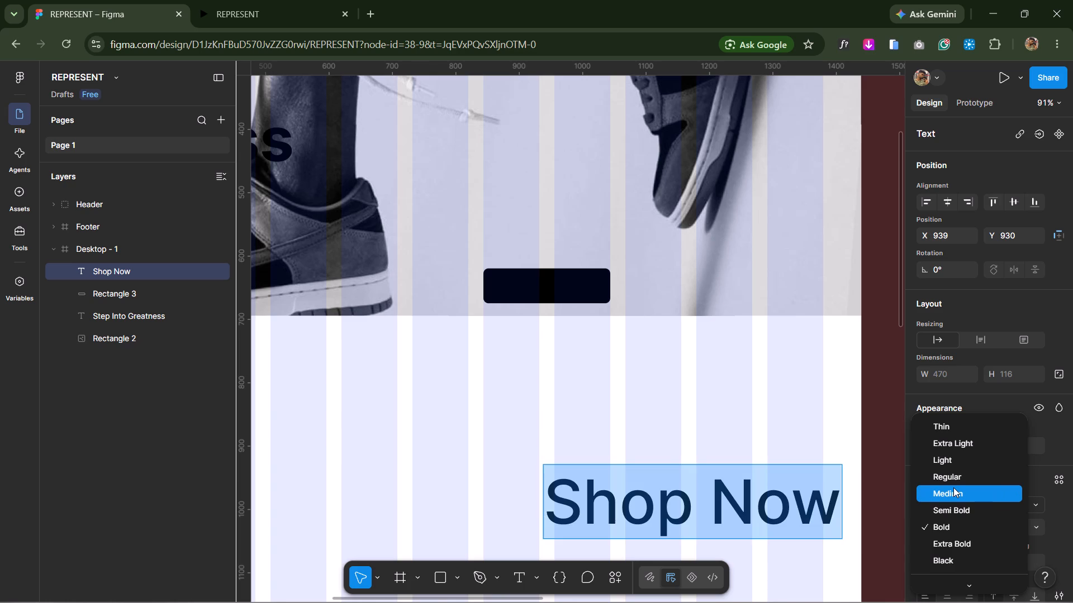
click(878, 497)
double_click(801, 509)
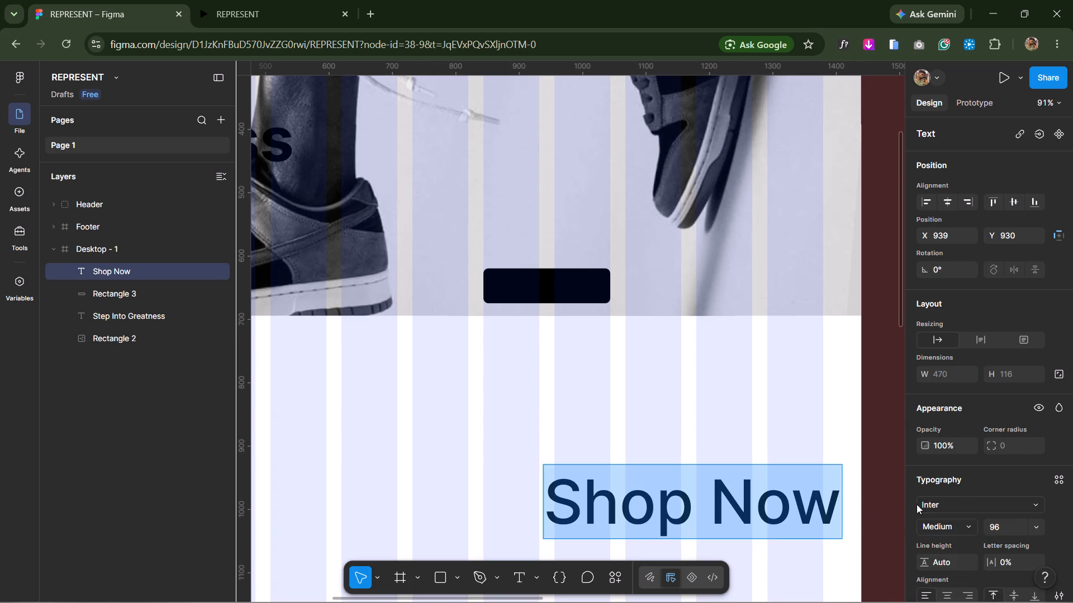
click(1034, 525)
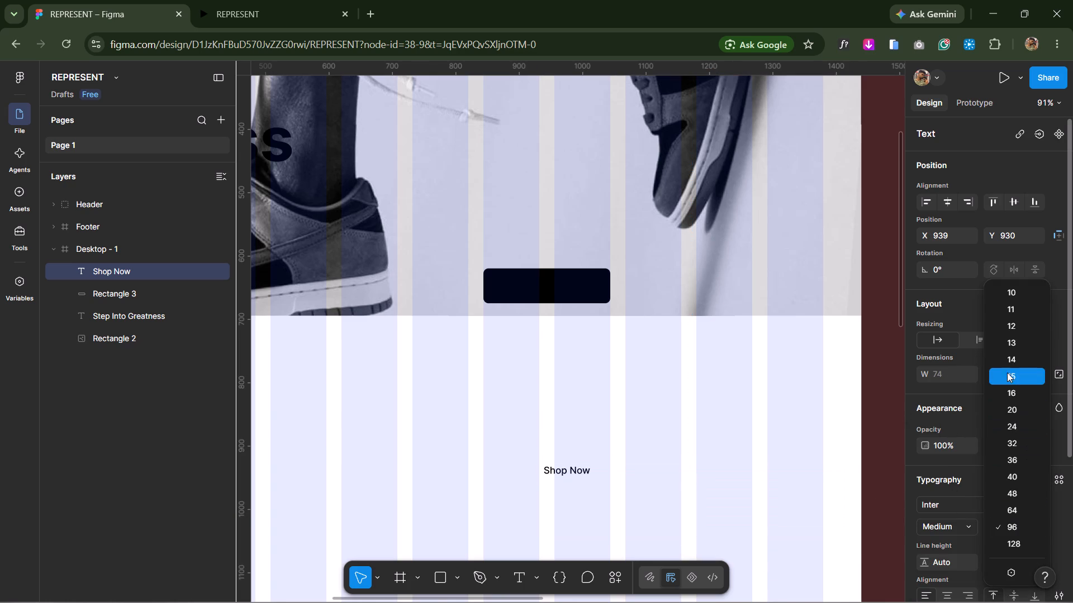
click(1024, 409)
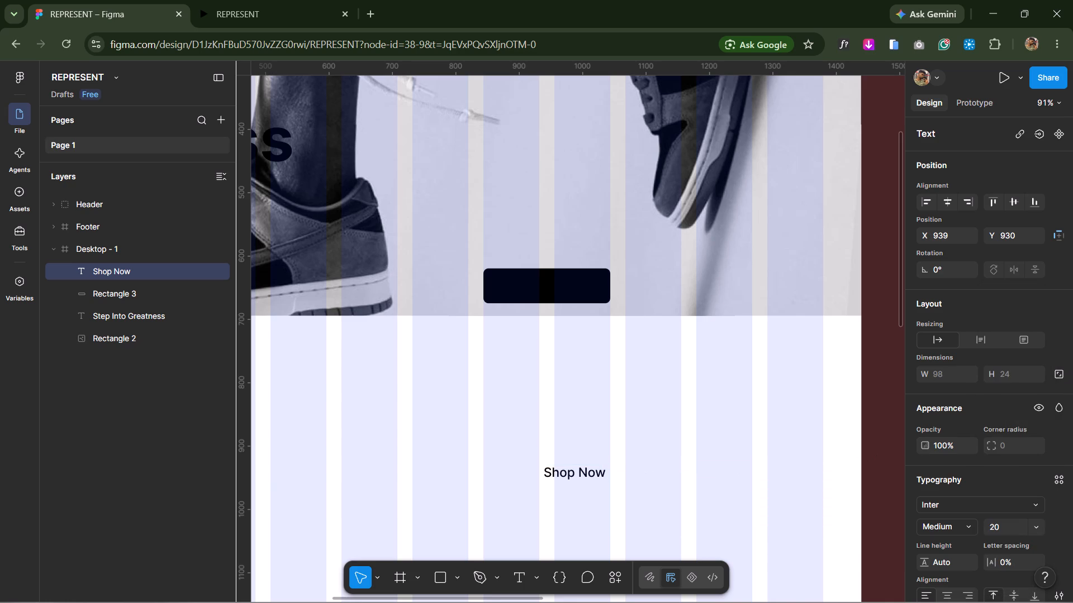
Change the Shop Now text's fill to white (FFFFFF).
scroll(963, 528, down, 6)
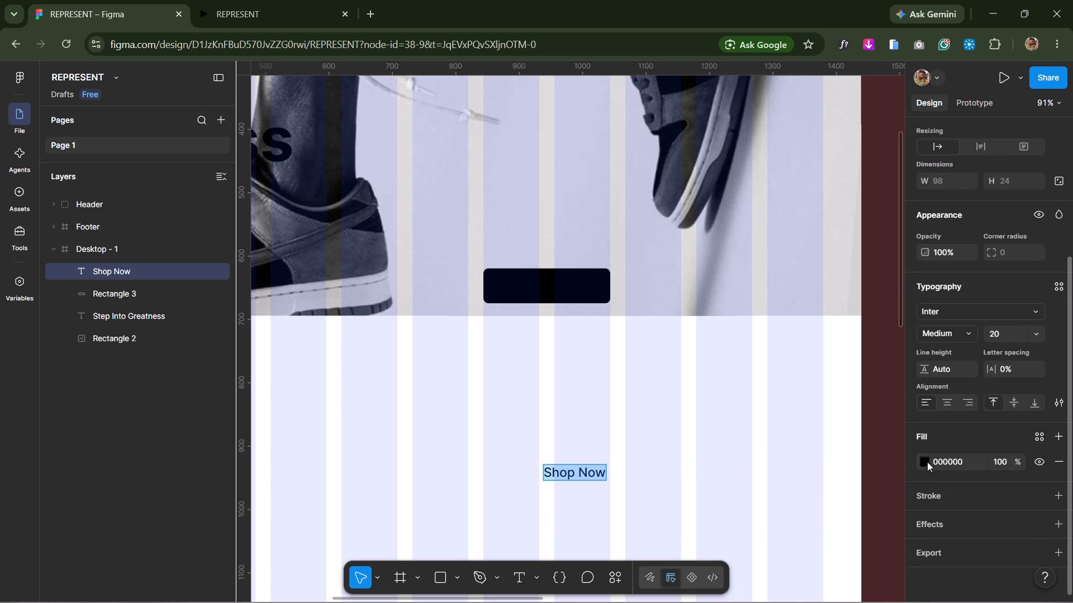
click(927, 461)
drag(824, 446, 716, 291)
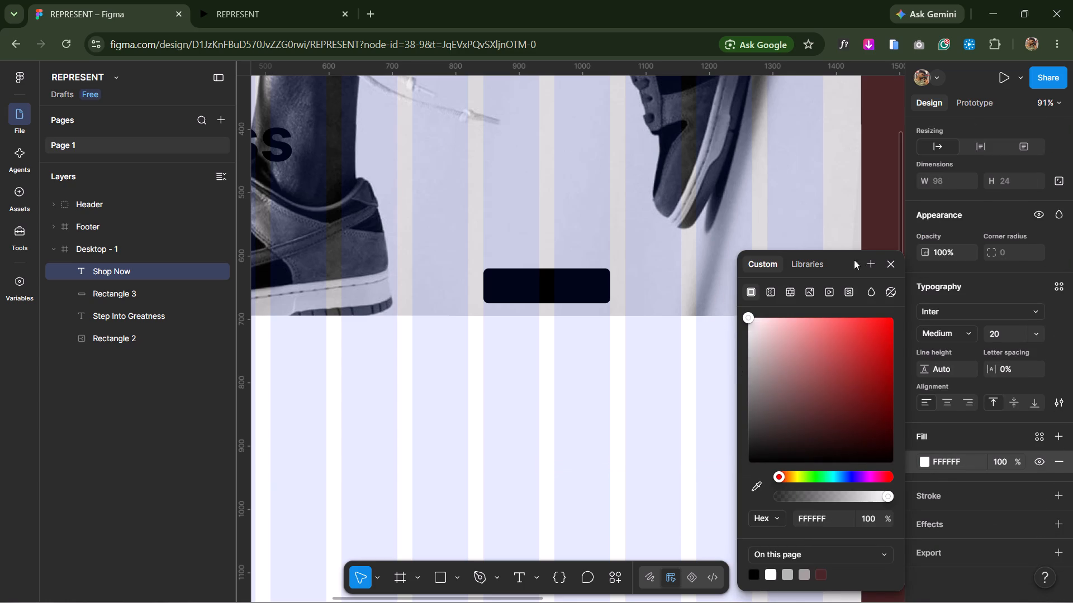
click(893, 265)
click(653, 448)
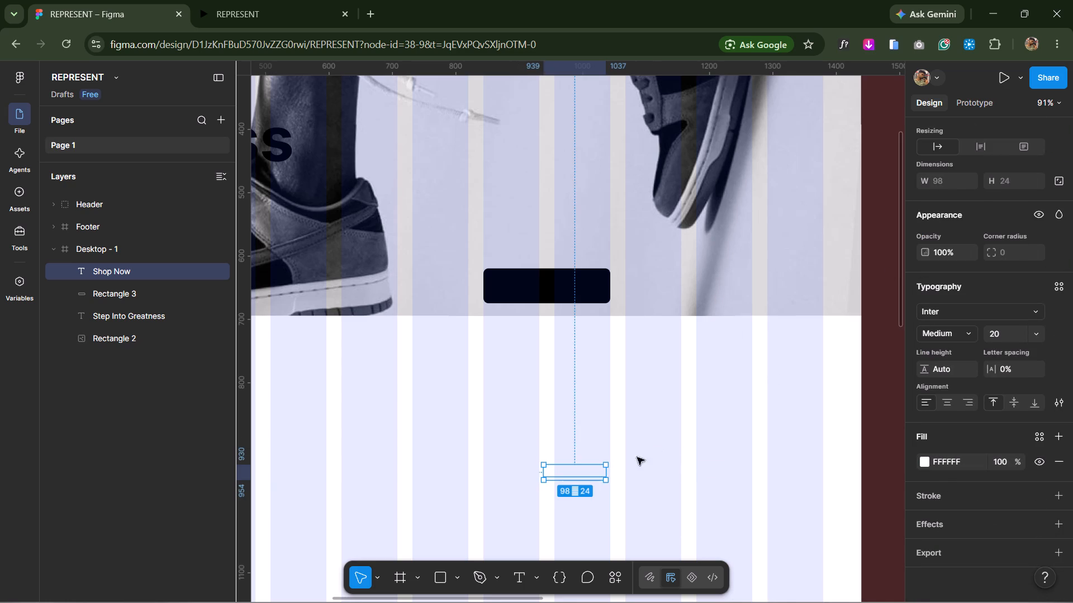
Move the Shop Now text onto the black button, centred on it at X 895, Y 636.
drag(588, 475, 543, 291)
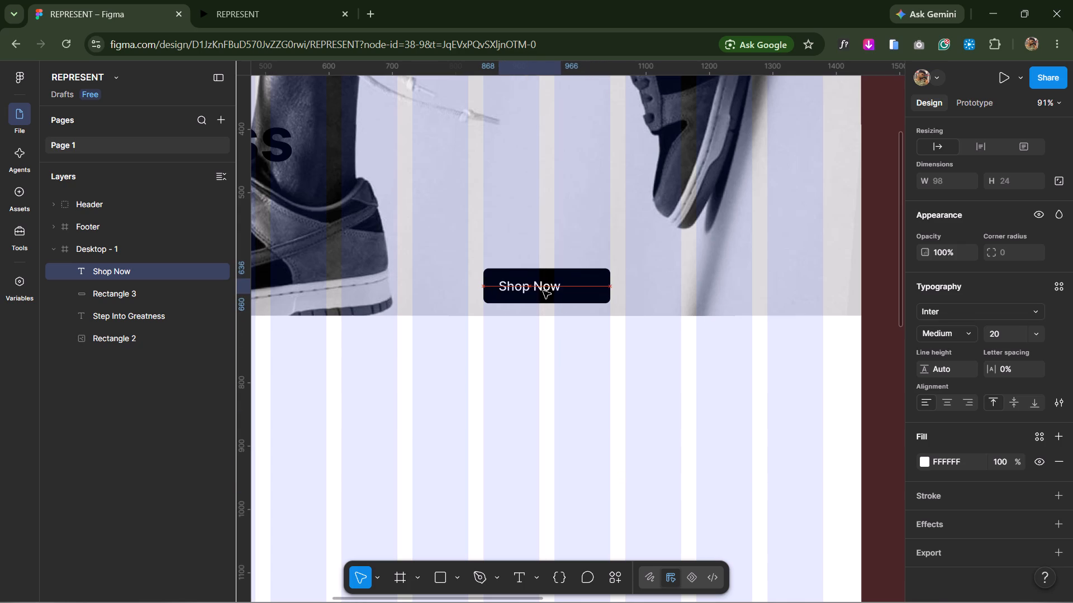
drag(543, 291, 550, 291)
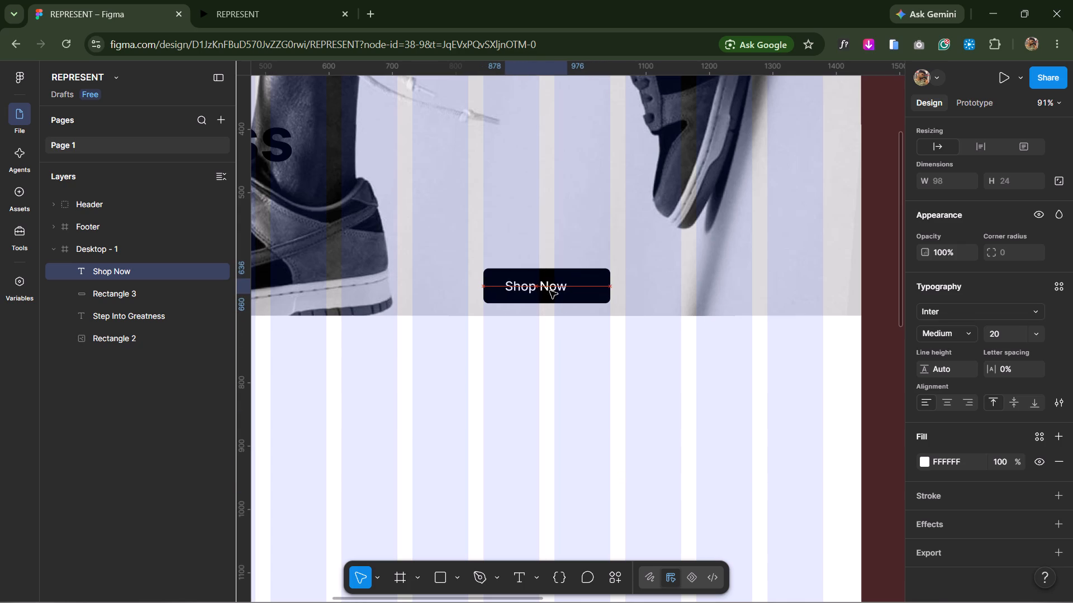
drag(550, 291, 559, 290)
Check the reference button and shift the Shop Now text left to X 874, leaving room for an arrow.
key(alt+Tab)
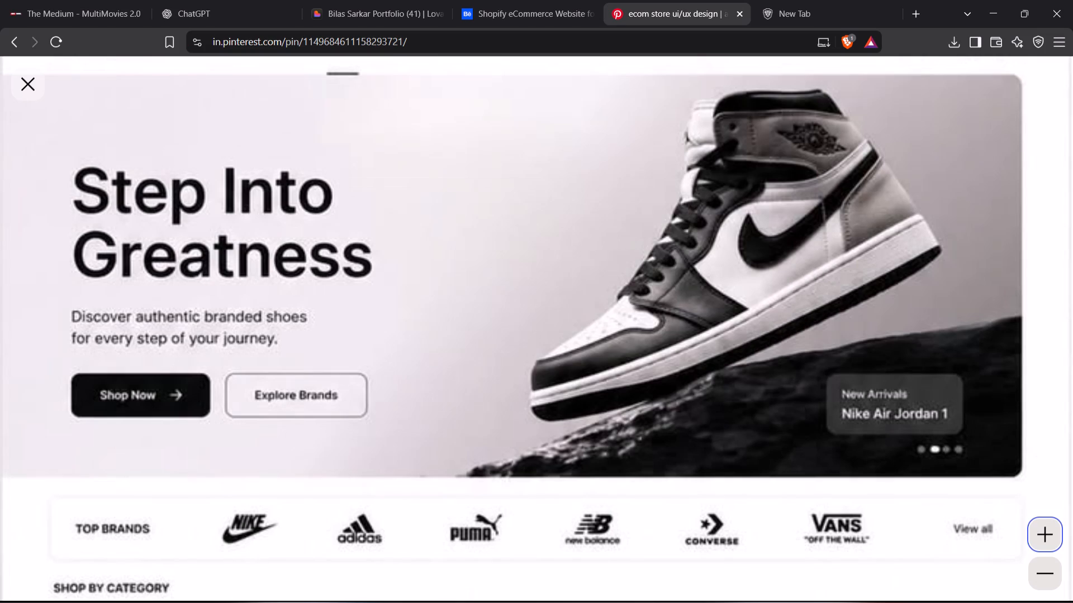
key(alt+Tab)
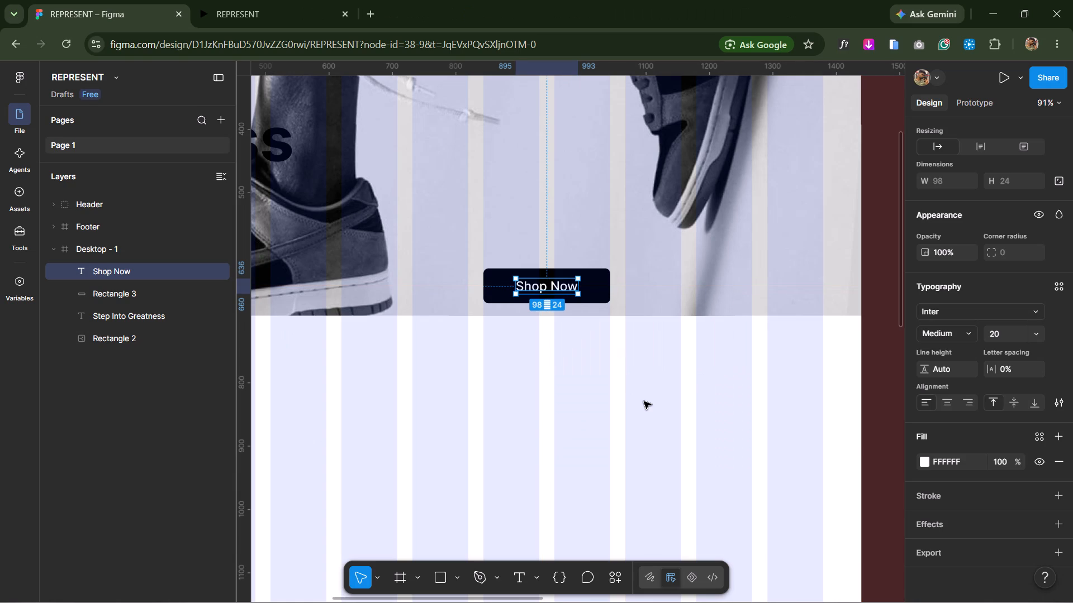
key(Left)
key(Left)
key(Left)
key(Left)
key(Left)
key(Left)
key(Left)
key(Left)
key(Left)
key(Left)
key(Left)
key(Left)
key(Left)
key(Left)
key(Left)
key(Left)
key(Left)
key(Left)
key(Left)
key(Left)
key(Left)
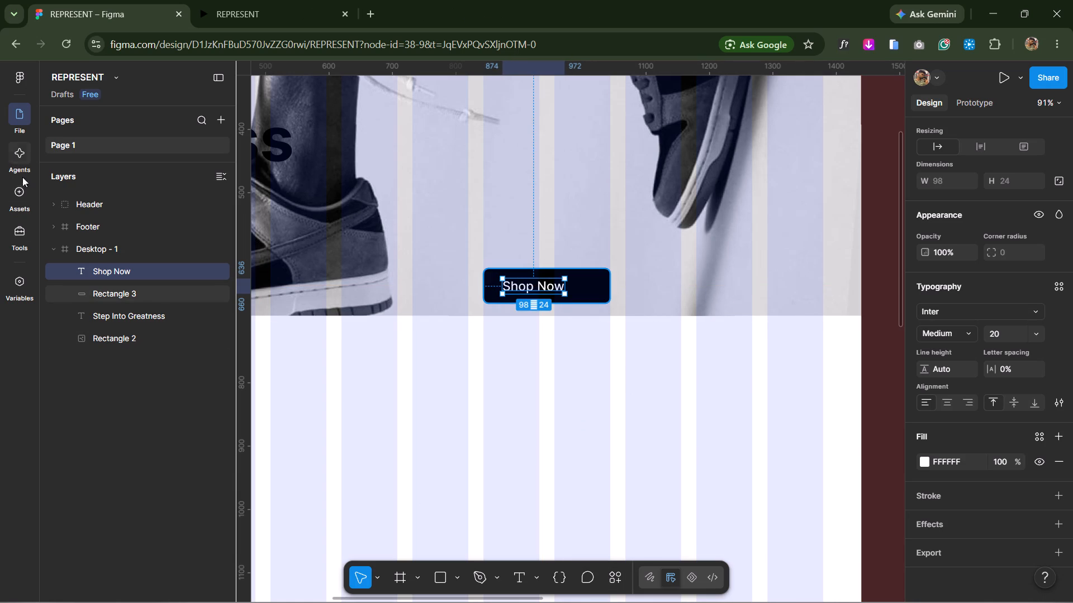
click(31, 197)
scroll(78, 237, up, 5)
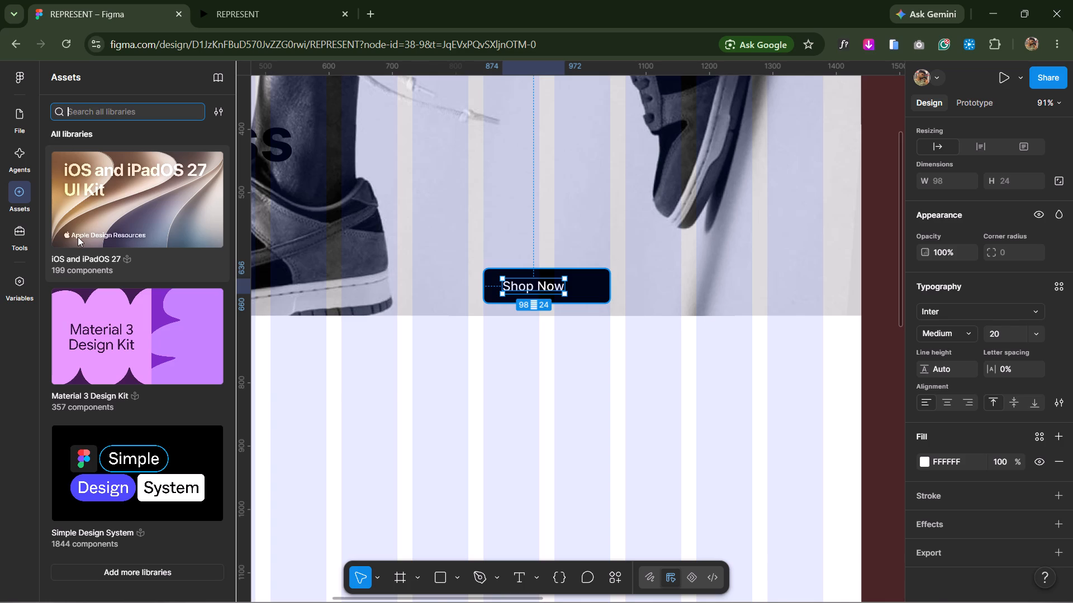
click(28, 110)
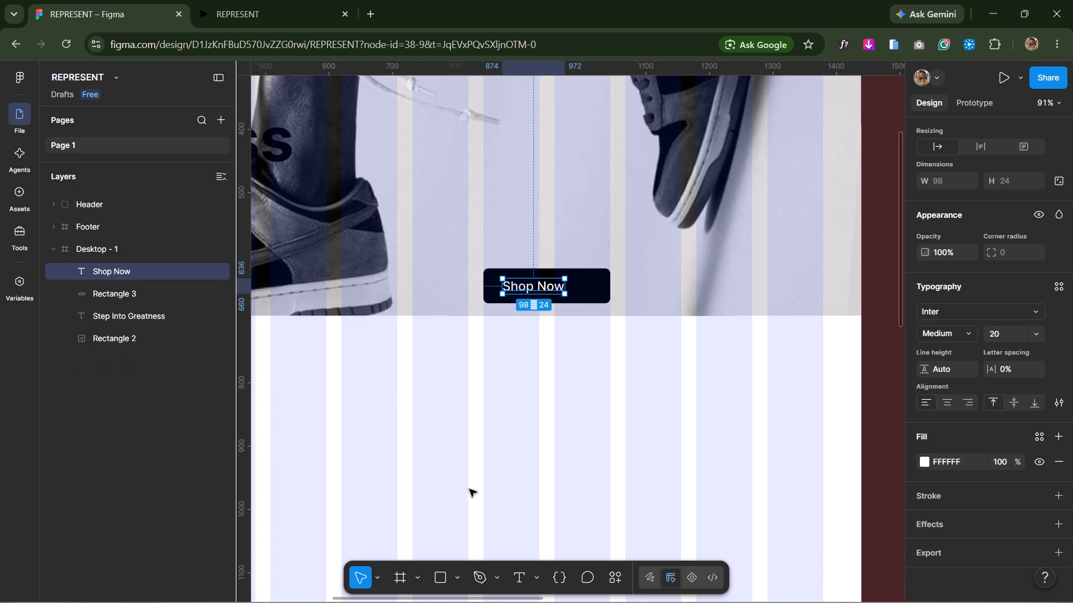
Import the right-pointing arrow from Iconify's recent icons and place it below the banner near the black button.
click(613, 568)
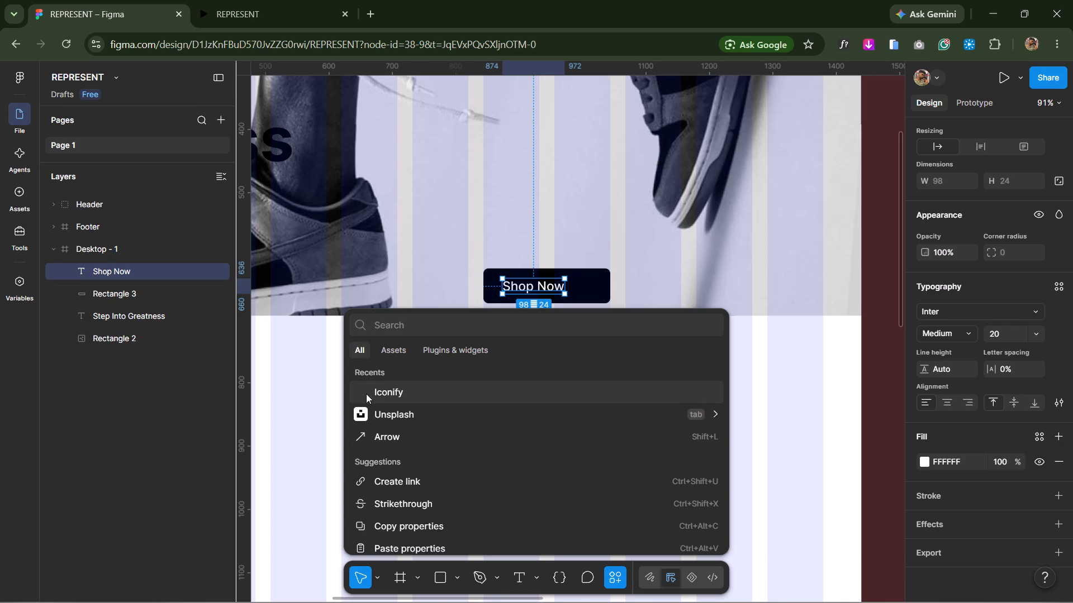
click(366, 394)
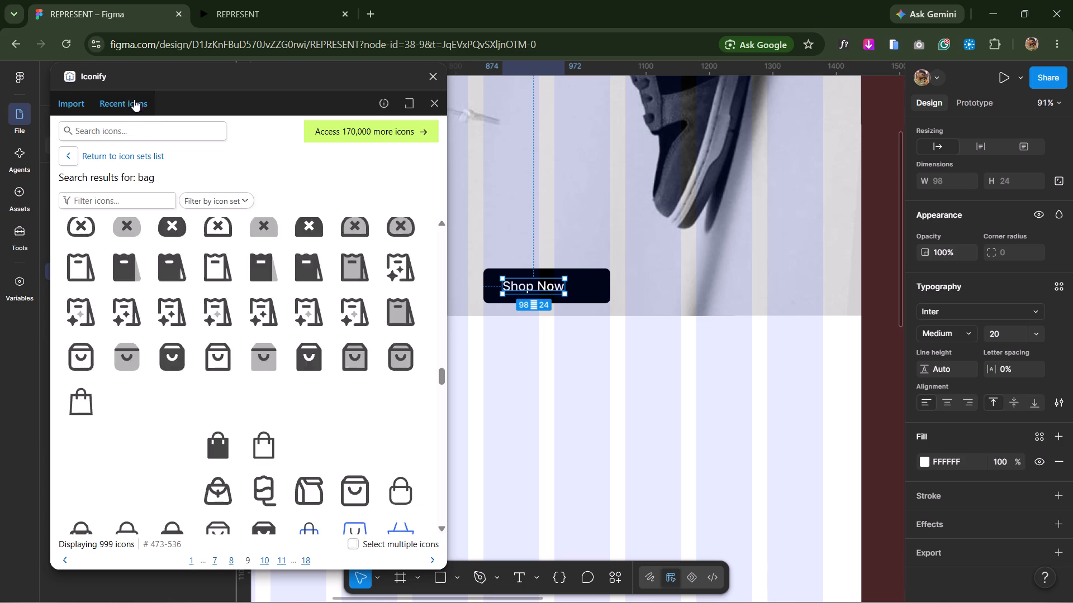
click(132, 95)
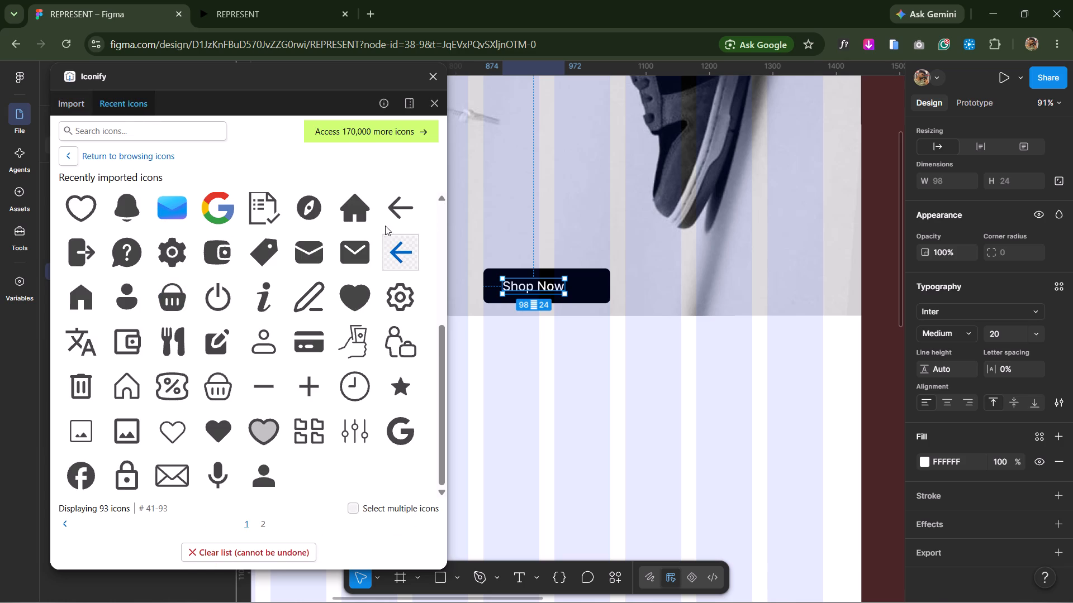
scroll(273, 395, down, 1)
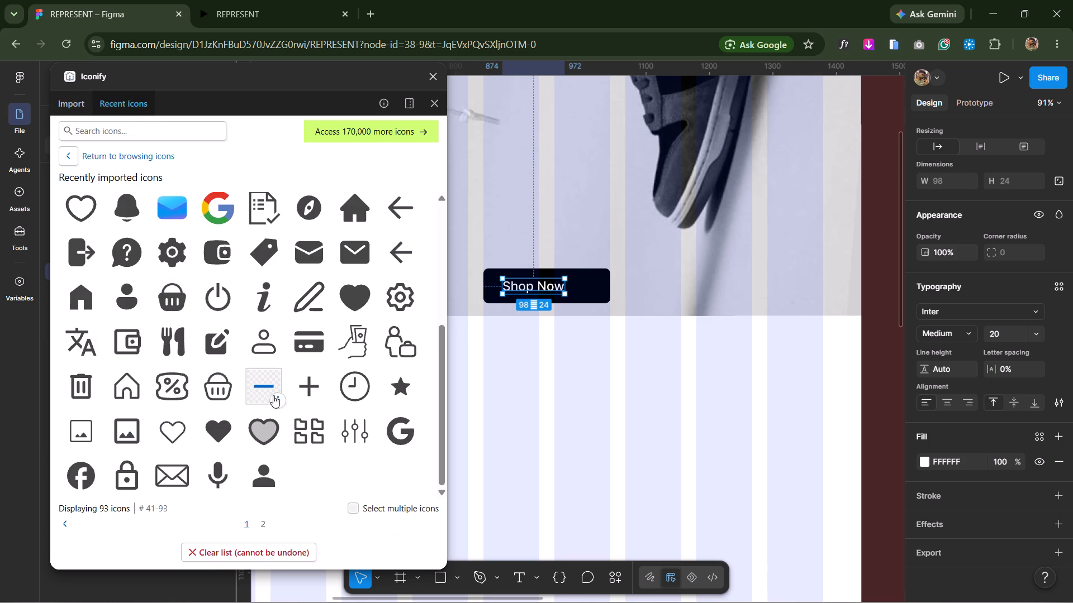
scroll(273, 395, down, 3)
scroll(268, 386, up, 4)
scroll(192, 329, up, 5)
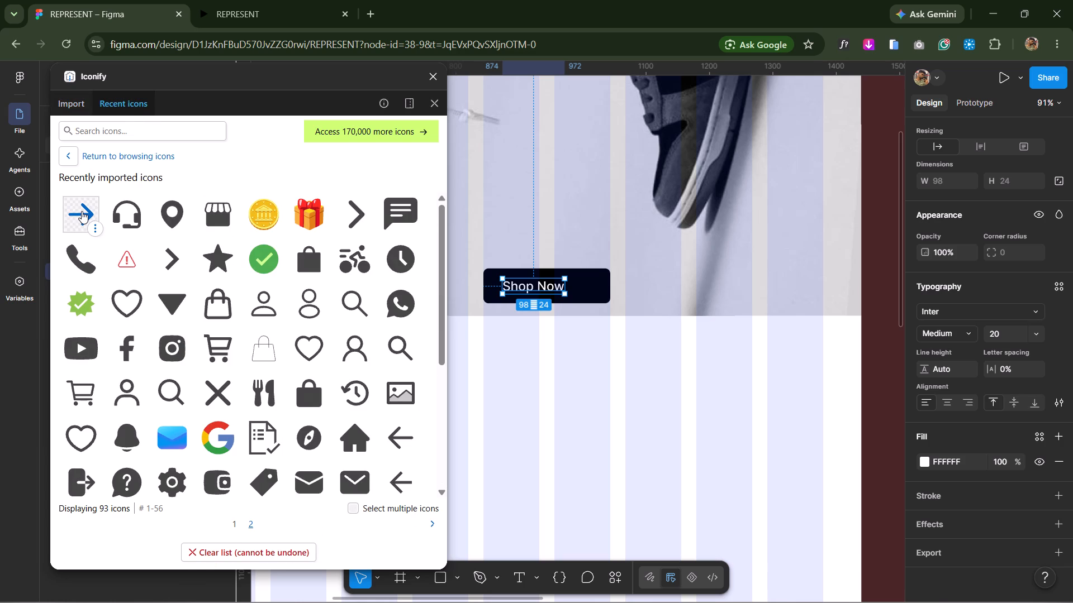
key(alt+Tab)
key(alt+Tab)
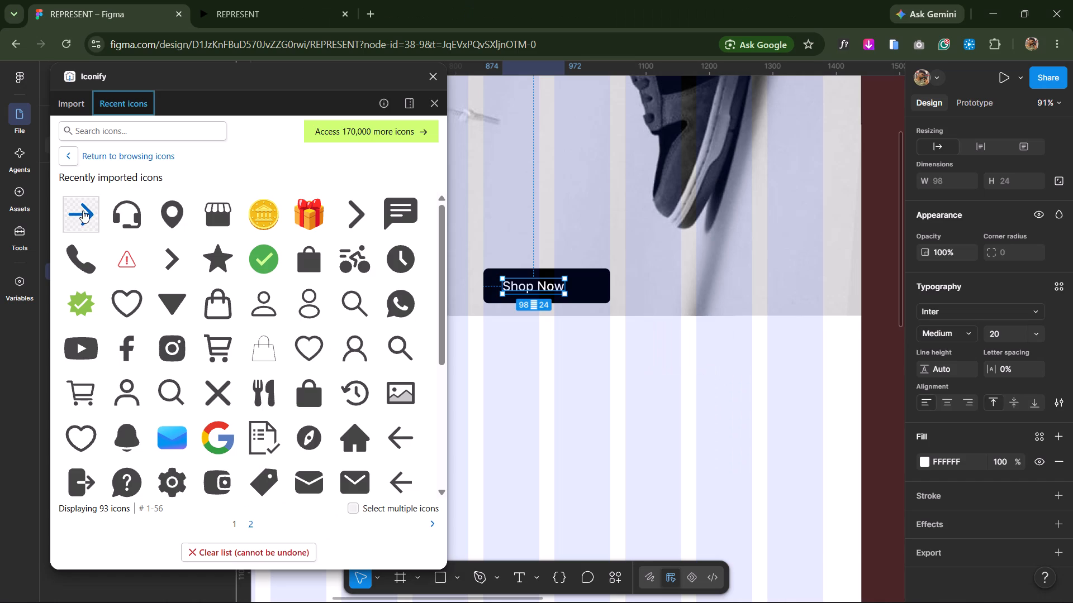
drag(84, 208, 627, 361)
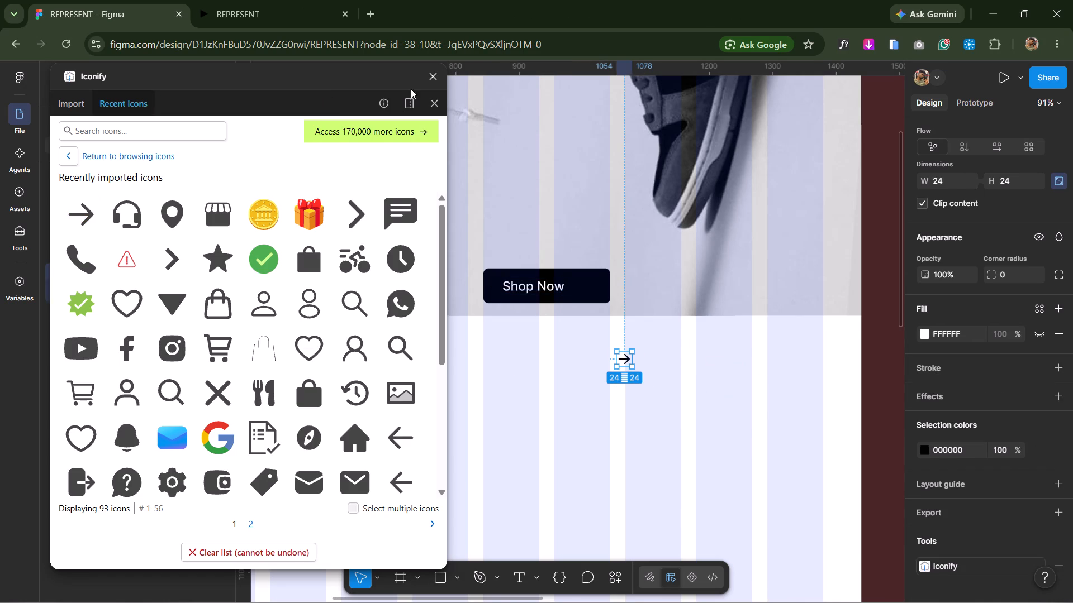
click(433, 76)
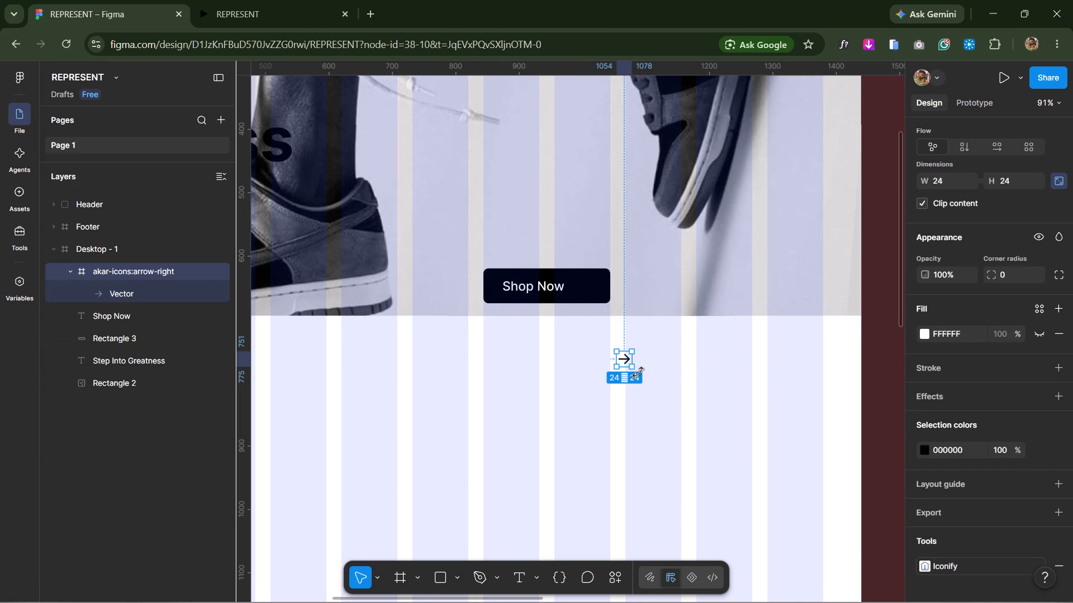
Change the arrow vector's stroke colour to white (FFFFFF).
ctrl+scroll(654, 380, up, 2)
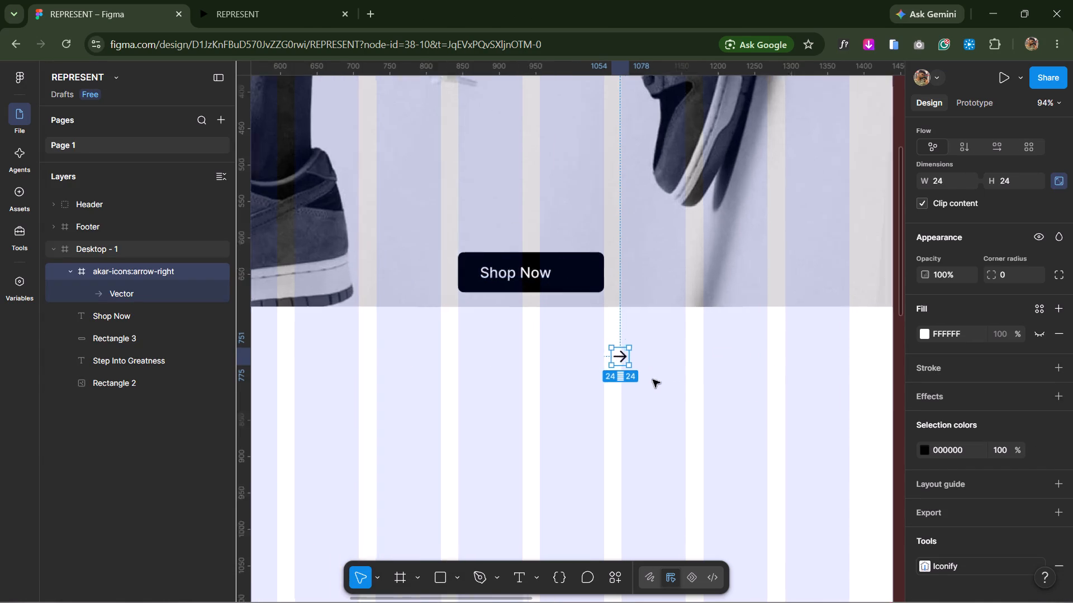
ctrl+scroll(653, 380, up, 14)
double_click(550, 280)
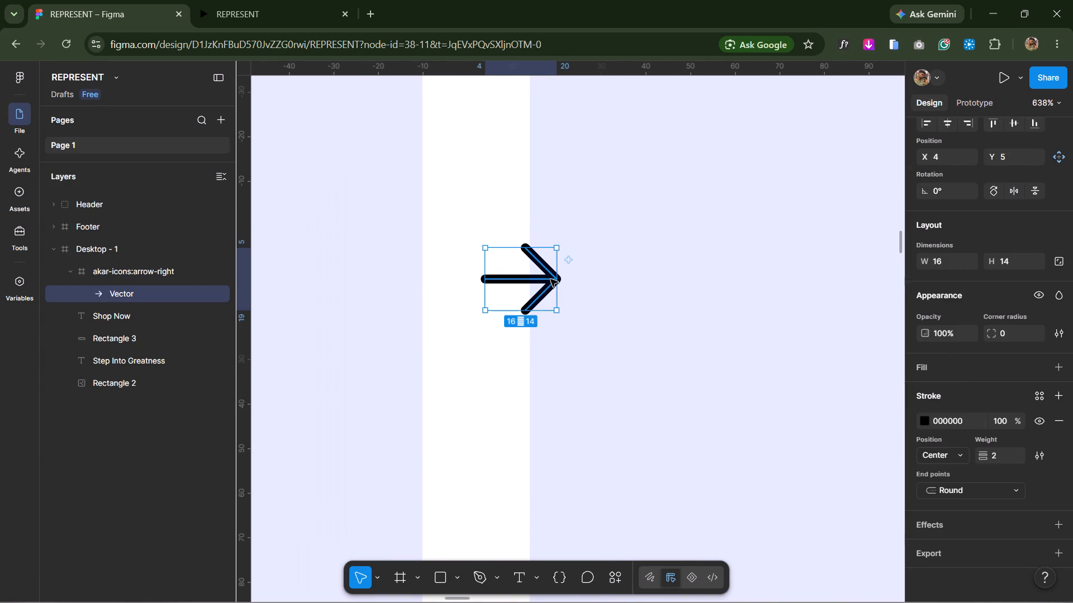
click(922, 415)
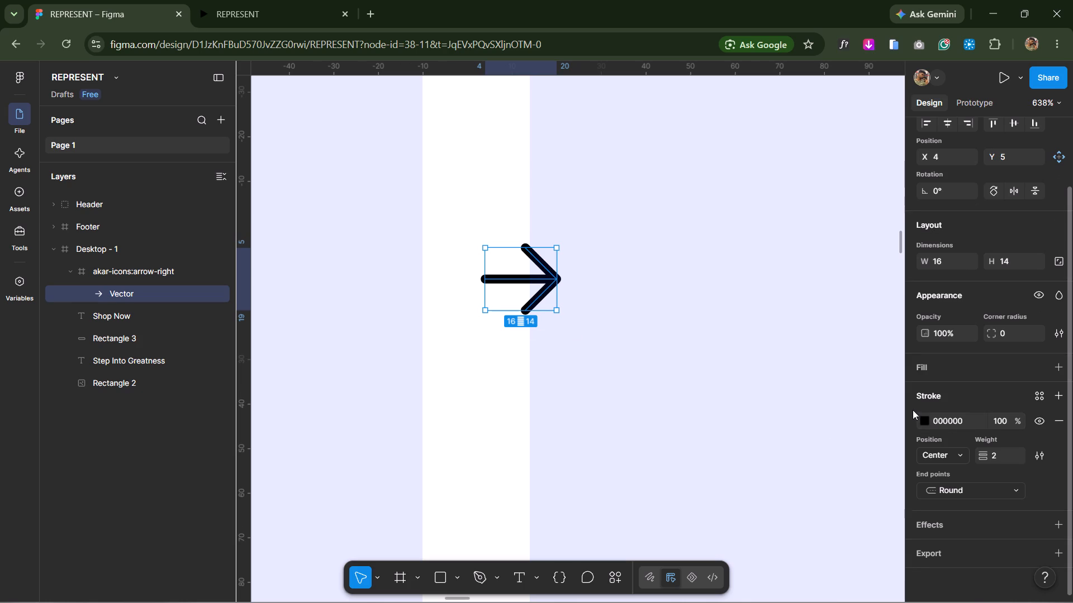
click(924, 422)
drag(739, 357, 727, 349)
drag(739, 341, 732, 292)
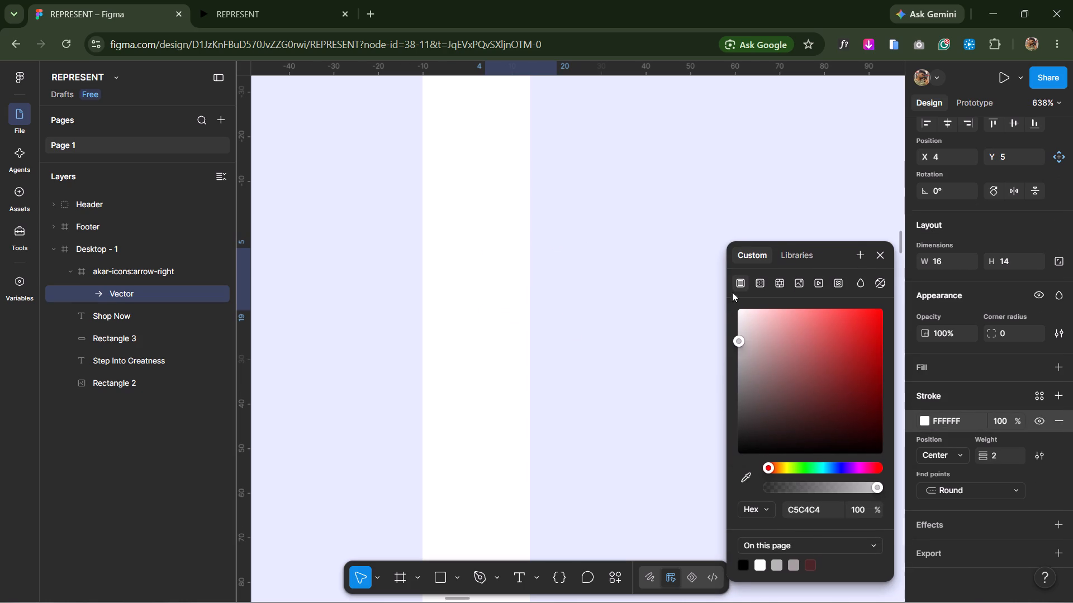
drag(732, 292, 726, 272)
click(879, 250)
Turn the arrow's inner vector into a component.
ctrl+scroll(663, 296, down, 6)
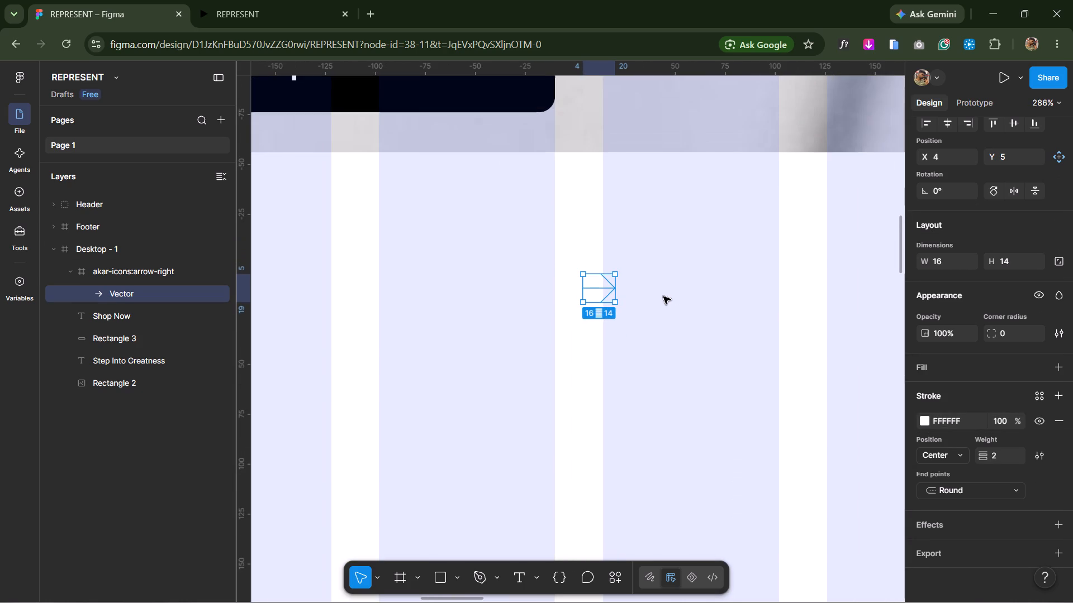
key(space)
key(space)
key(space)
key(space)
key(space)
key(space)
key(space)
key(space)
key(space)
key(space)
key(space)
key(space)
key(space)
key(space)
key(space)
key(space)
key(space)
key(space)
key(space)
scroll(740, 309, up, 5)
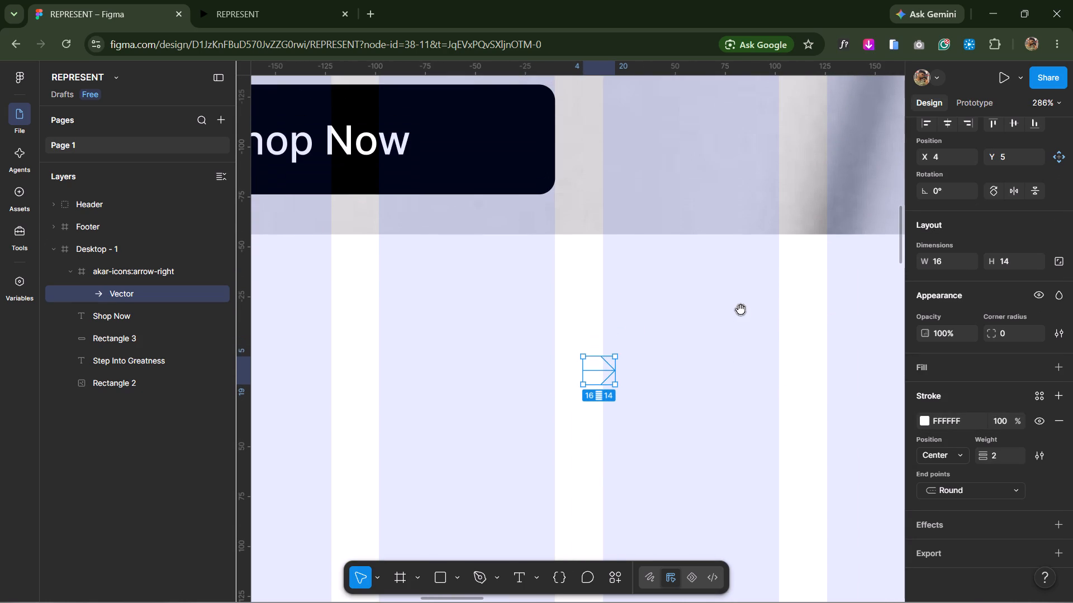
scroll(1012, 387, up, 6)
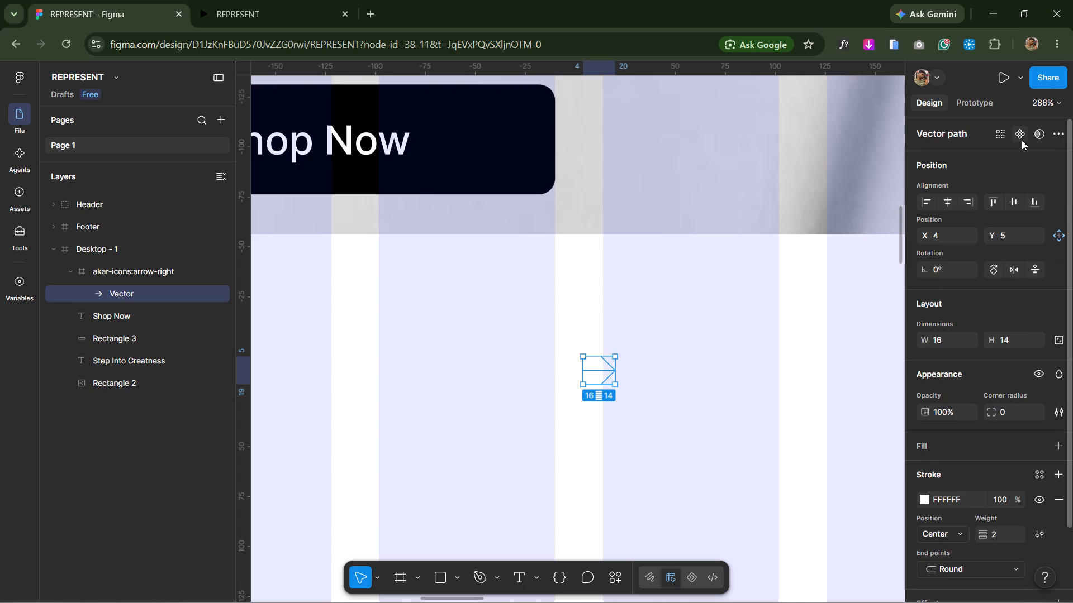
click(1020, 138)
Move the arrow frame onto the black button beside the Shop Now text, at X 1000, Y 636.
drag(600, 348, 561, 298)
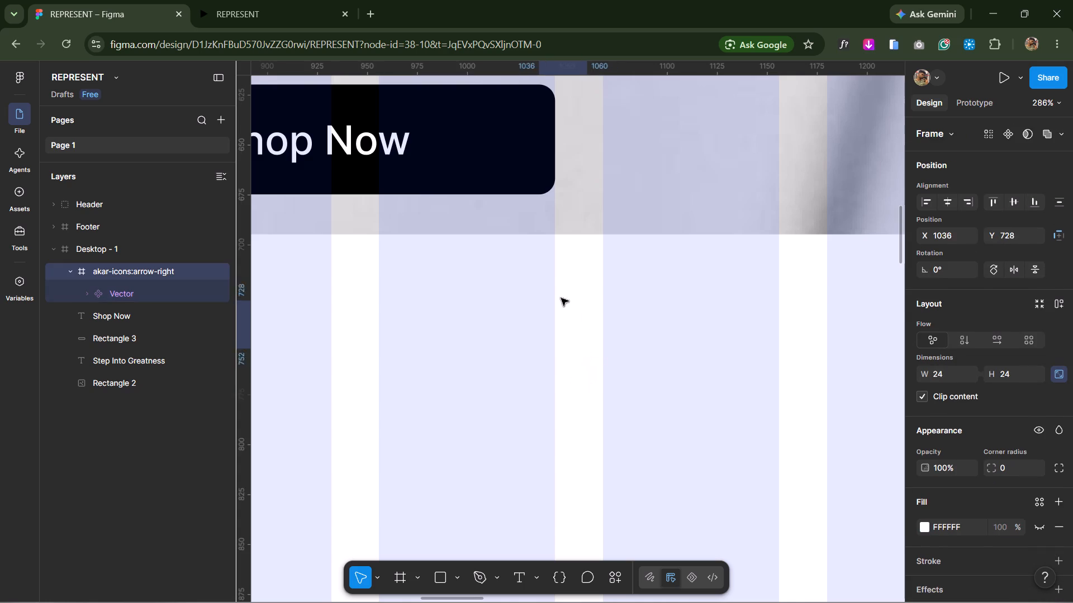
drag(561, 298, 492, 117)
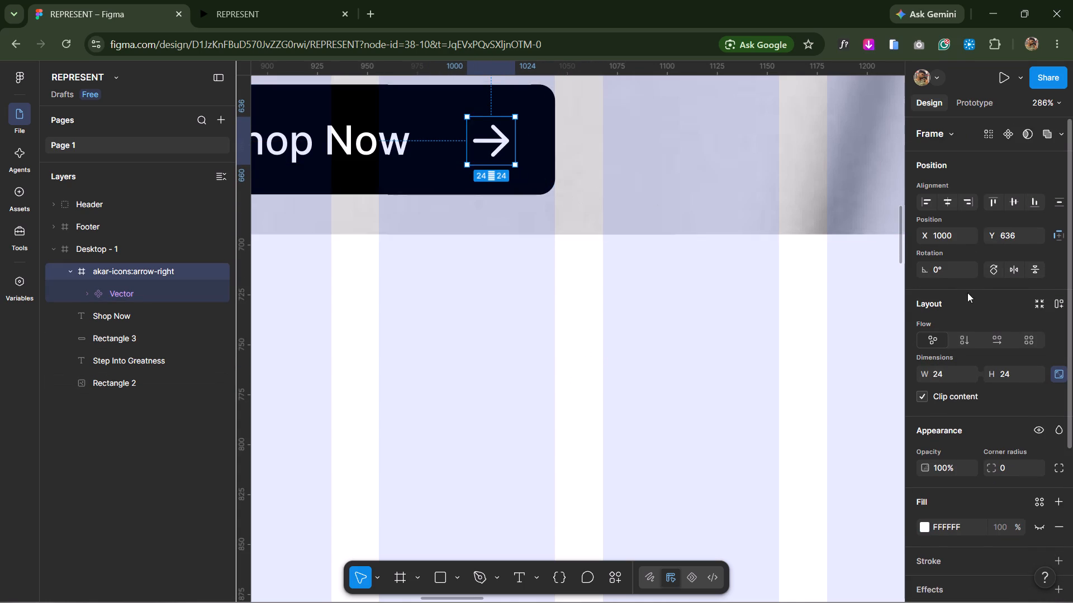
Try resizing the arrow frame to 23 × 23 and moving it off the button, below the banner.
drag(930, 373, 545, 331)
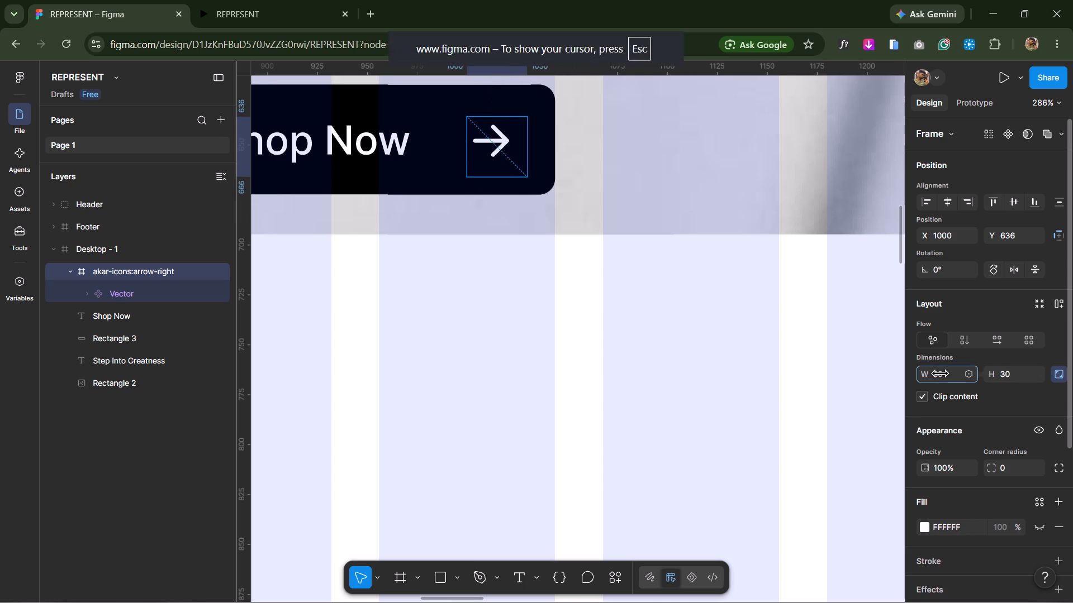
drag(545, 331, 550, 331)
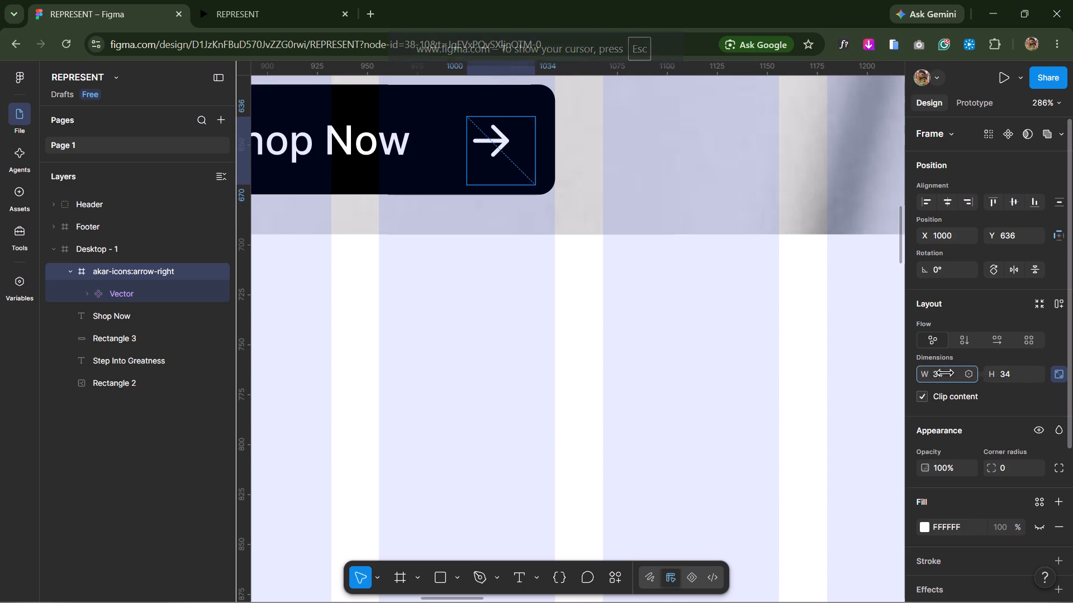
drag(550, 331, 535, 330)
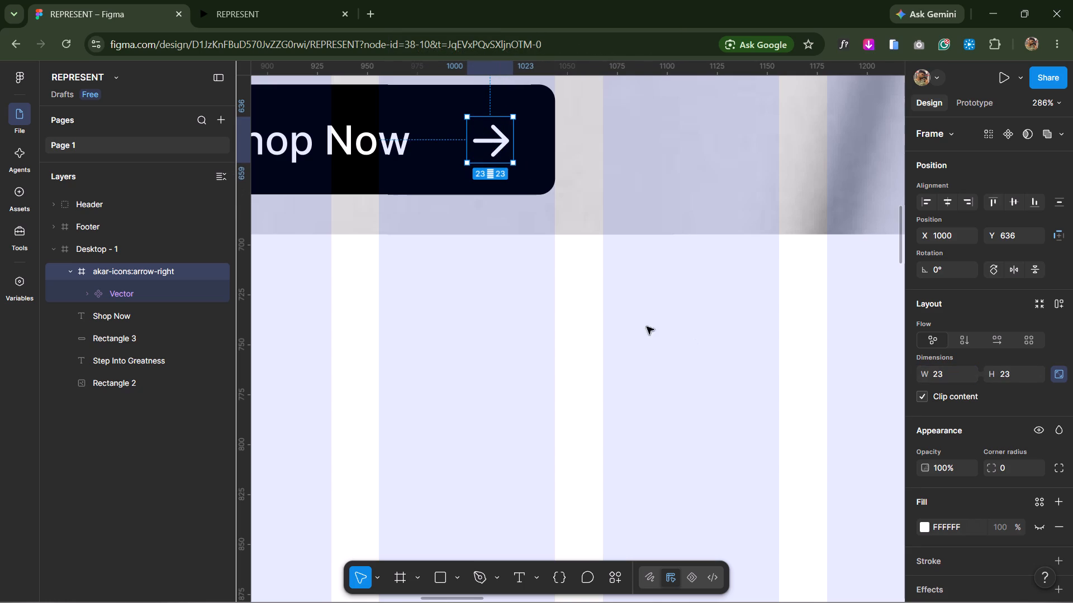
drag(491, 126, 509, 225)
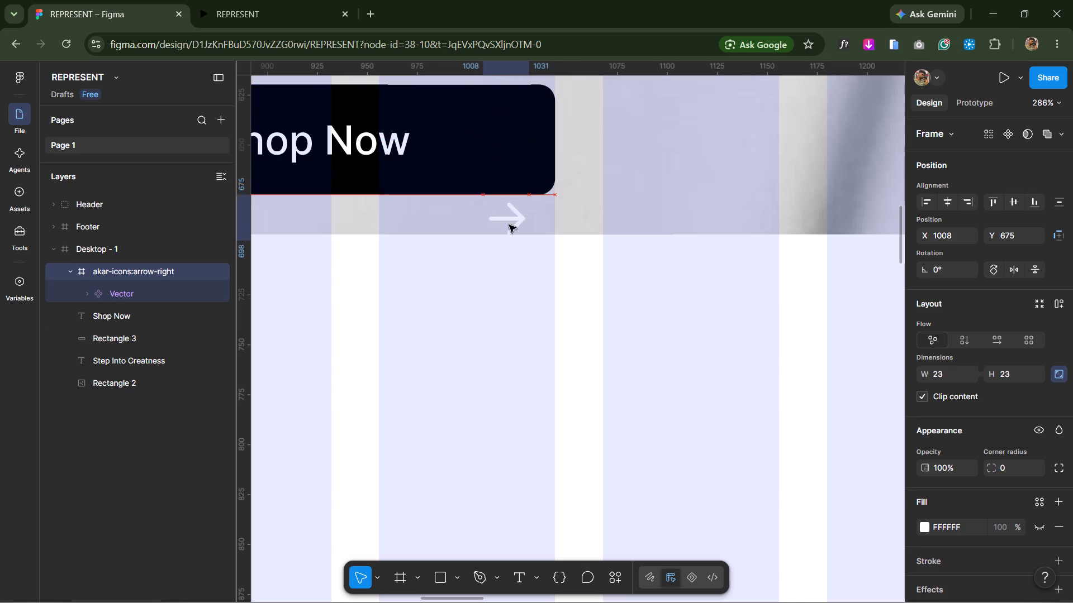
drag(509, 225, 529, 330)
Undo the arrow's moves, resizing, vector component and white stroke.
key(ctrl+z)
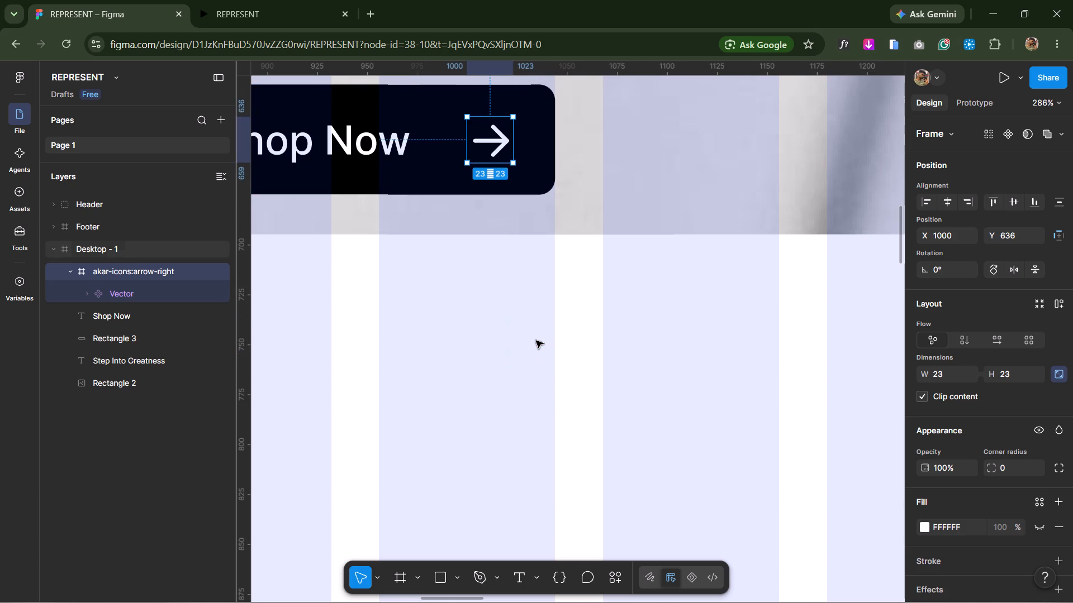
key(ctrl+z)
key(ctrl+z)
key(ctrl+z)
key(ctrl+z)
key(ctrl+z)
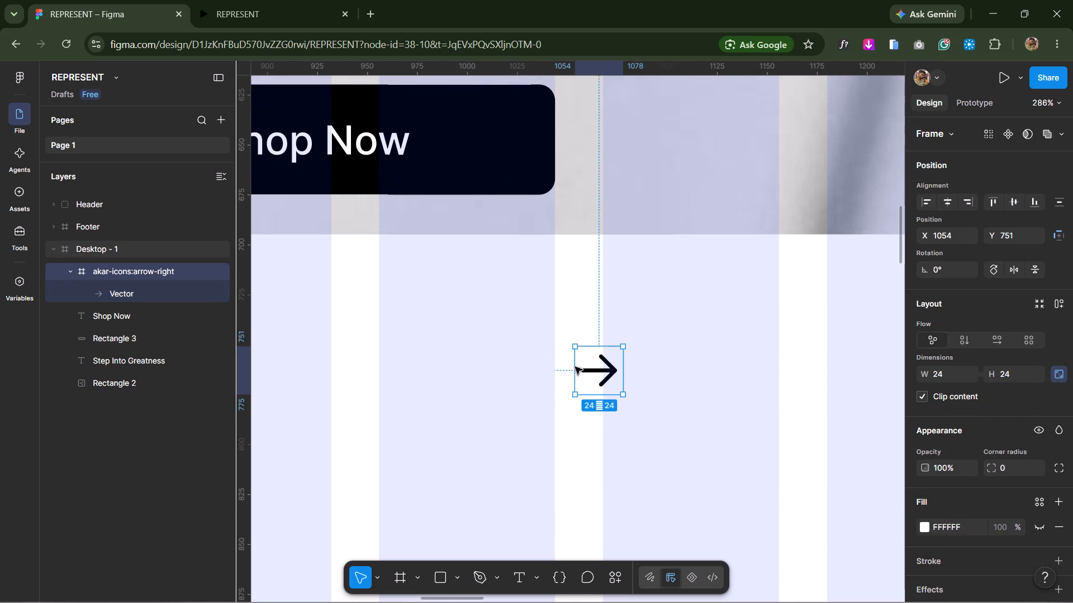
Turn the whole arrow frame into a component and scale it to 32 × 32.
click(1006, 131)
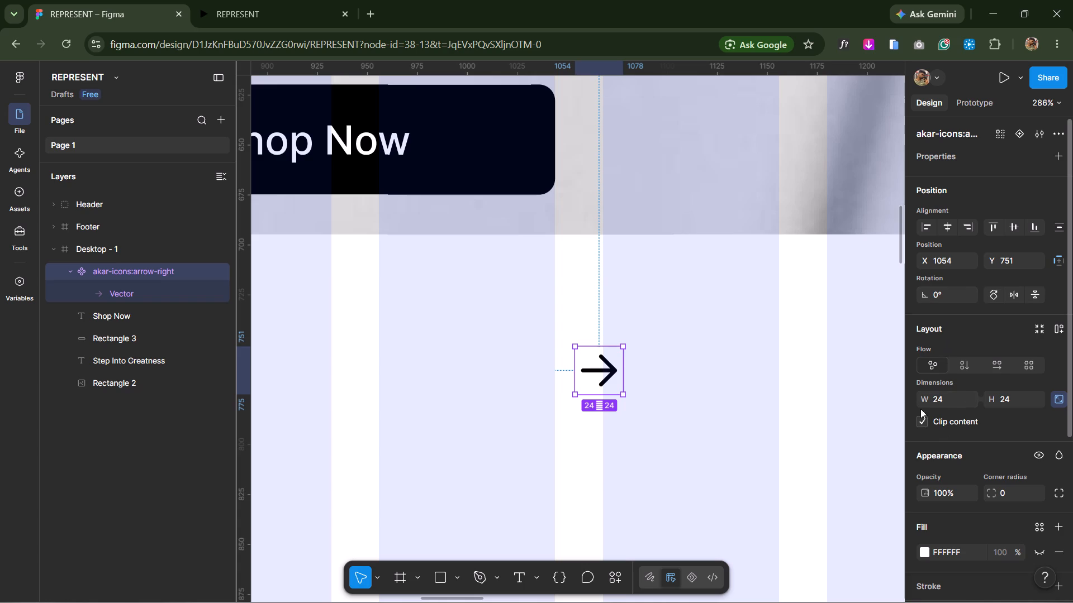
drag(927, 400, 548, 331)
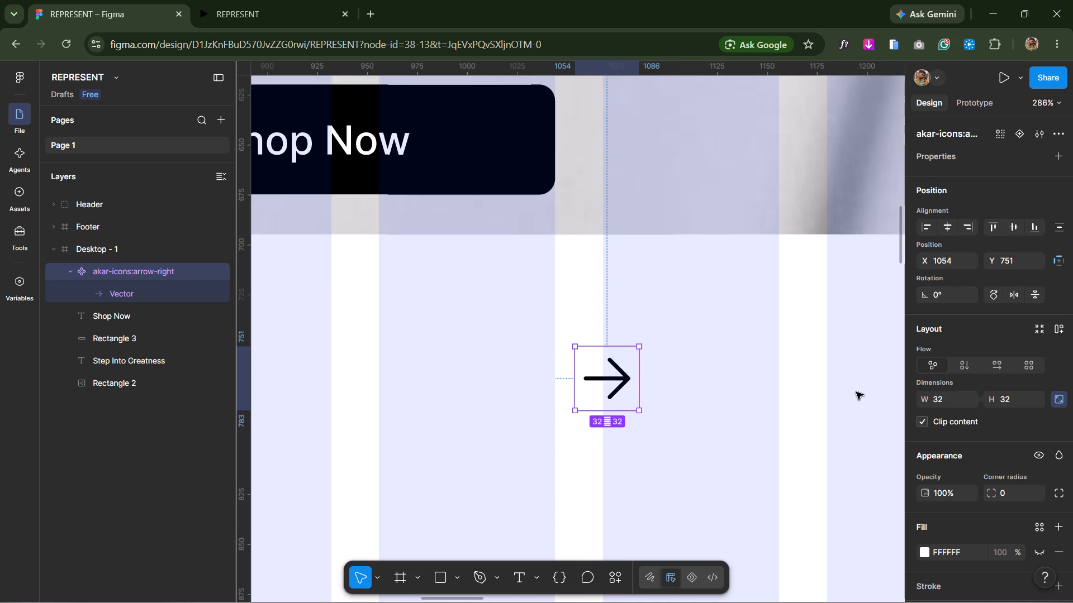
Set the arrow component's vector stroke to white (FFFFFF), keeping the icon below the banner.
drag(617, 384, 487, 153)
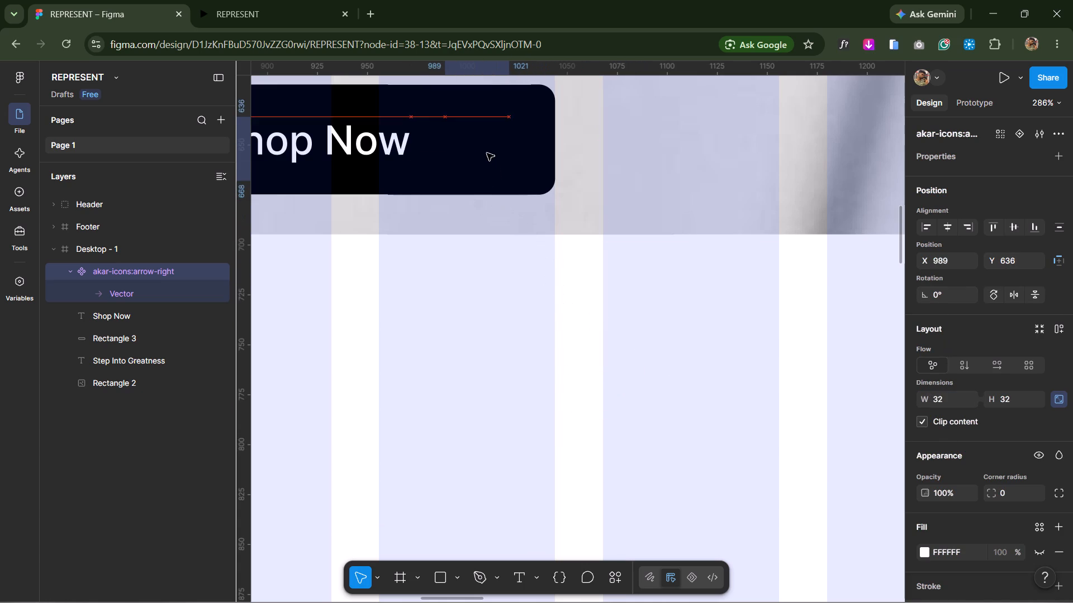
drag(487, 153, 590, 349)
click(590, 349)
click(590, 349)
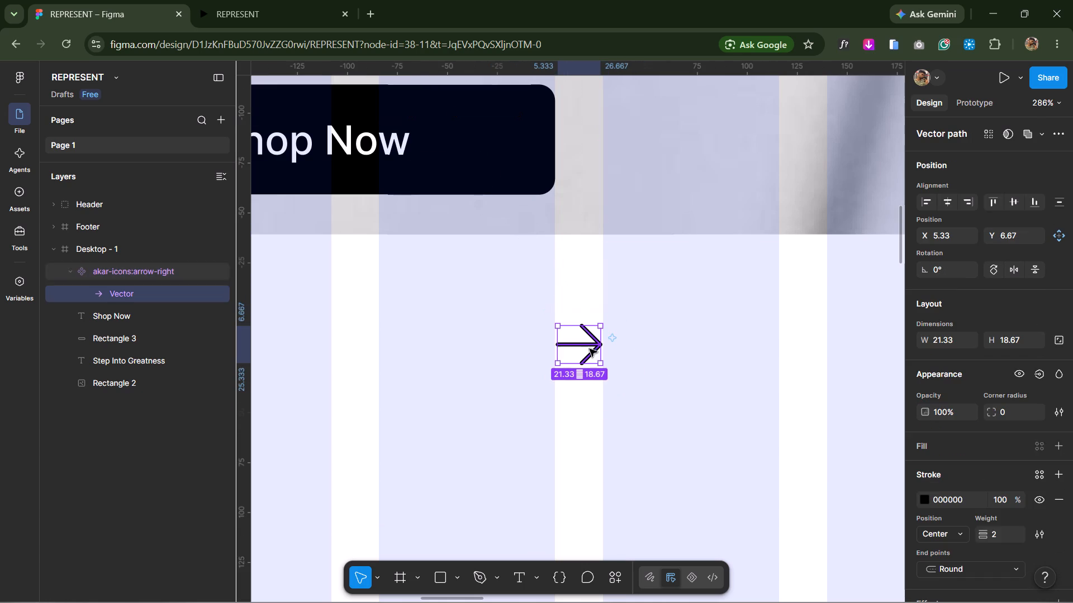
click(944, 489)
click(929, 497)
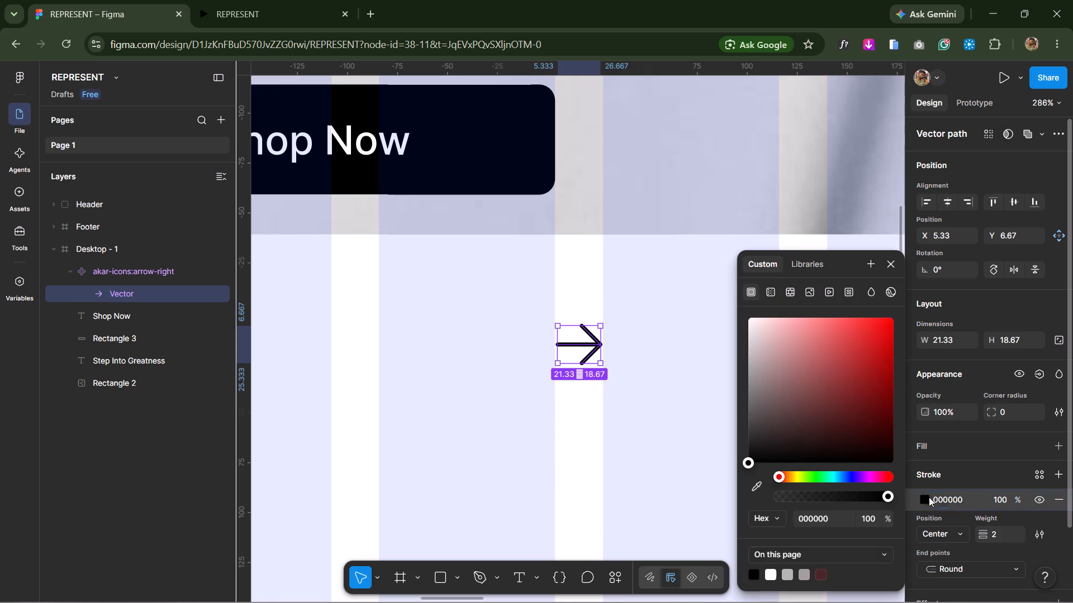
drag(803, 354, 709, 293)
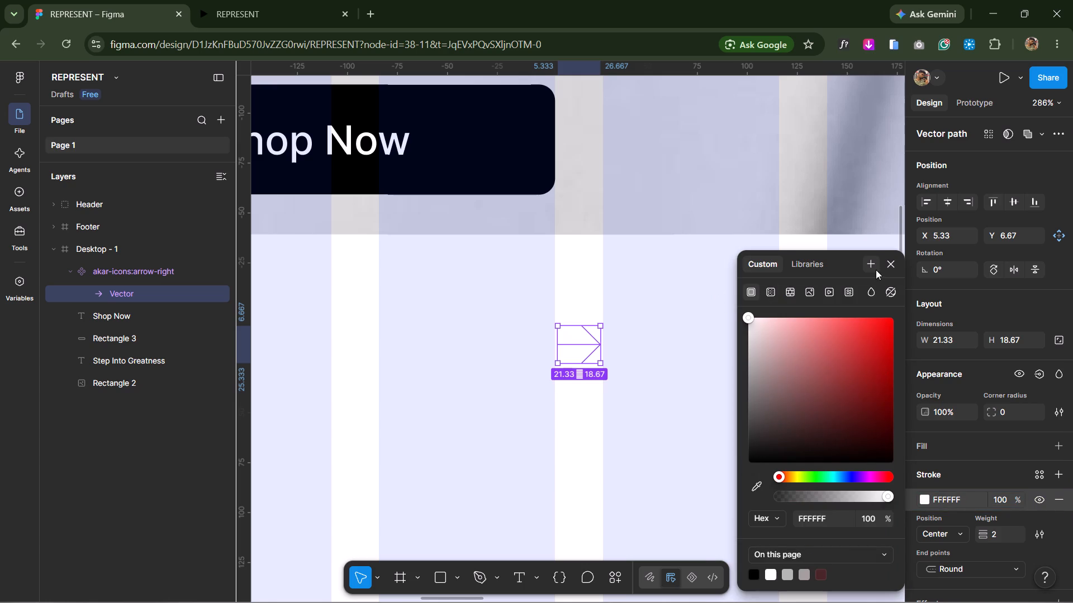
click(883, 266)
click(669, 323)
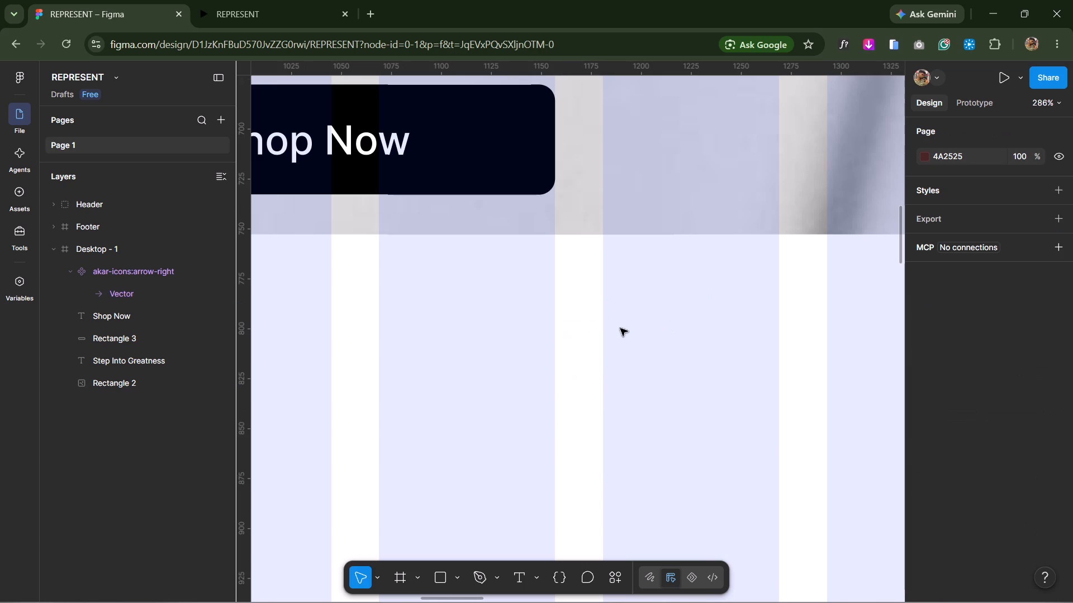
Place the white arrow on the black button after the Shop Now text, at X 982, Y 632.
drag(582, 317, 495, 122)
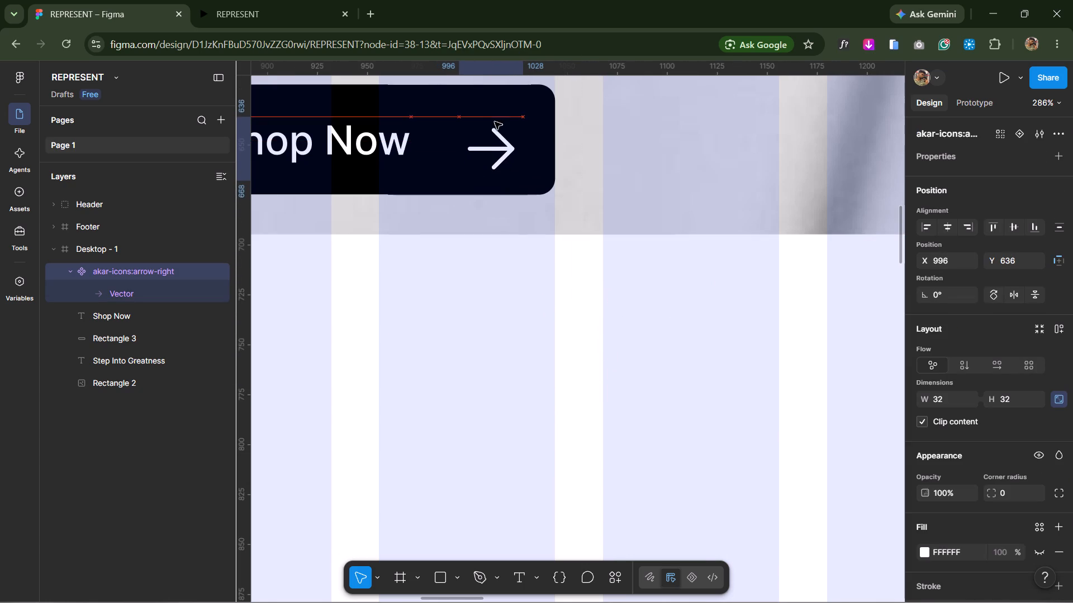
drag(495, 122, 483, 112)
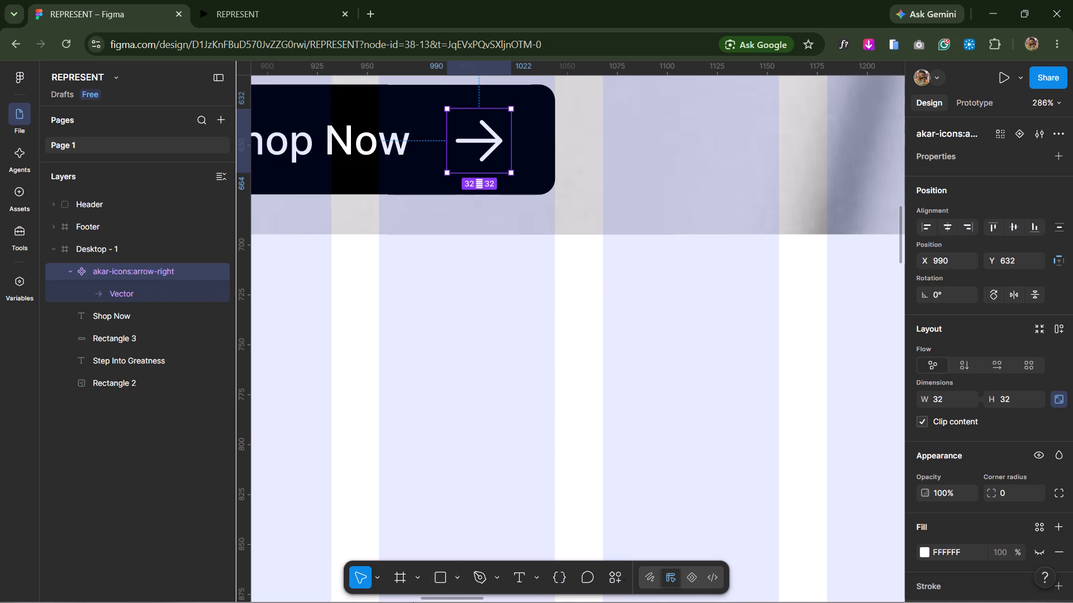
key(alt+Tab)
key(alt+Tab)
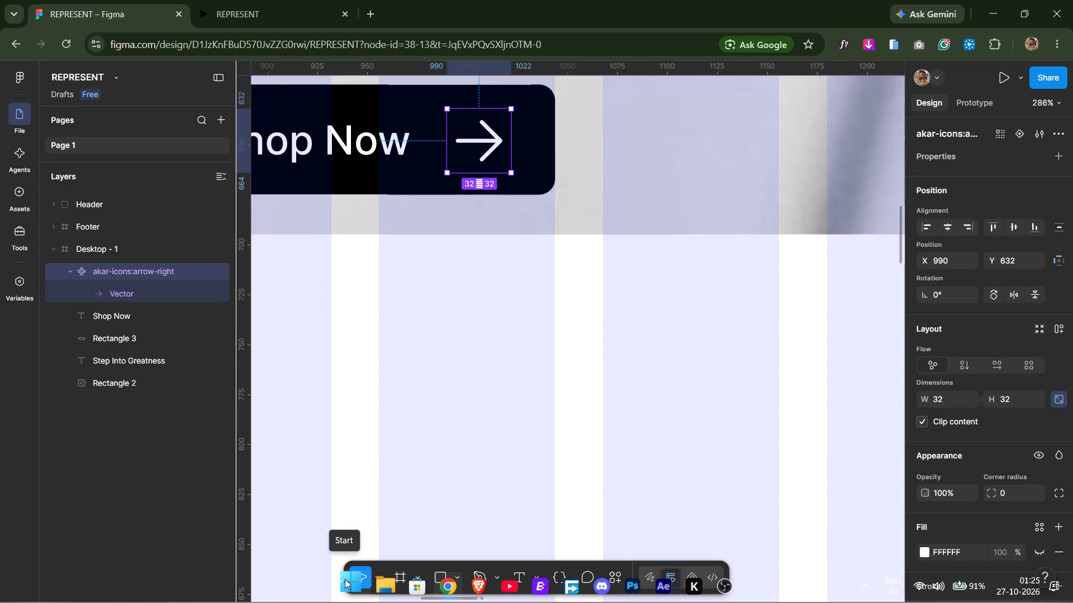
key(Left)
key(Left)
key(Left)
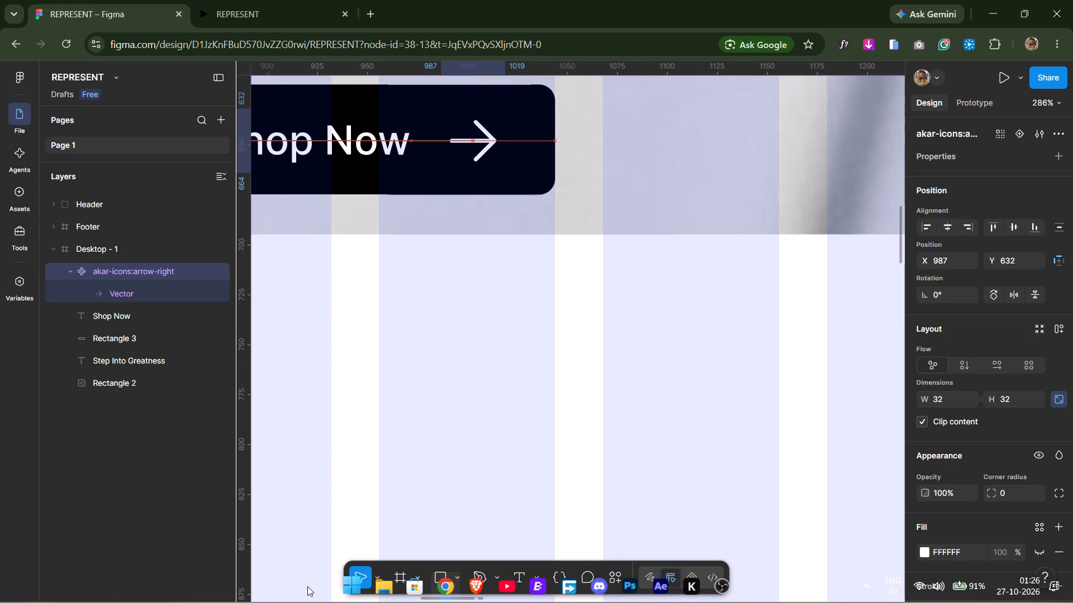
key(Left)
key(Left)
key(Left)
key(Left)
key(Left)
Set the arrow component's size to 30 × 30.
click(562, 462)
ctrl+scroll(581, 456, down, 3)
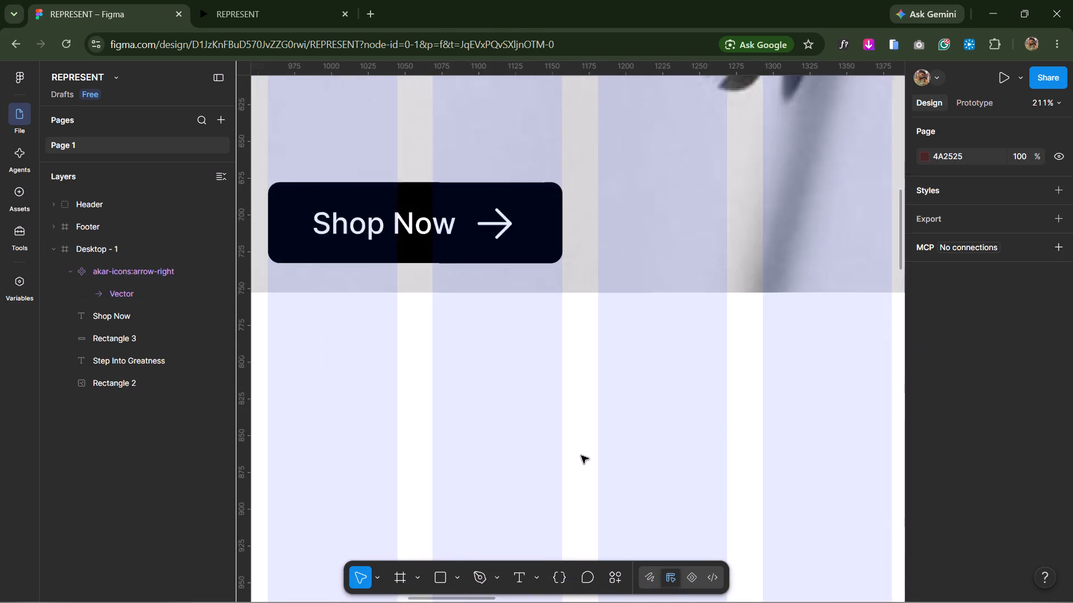
ctrl+scroll(581, 456, down, 2)
click(518, 265)
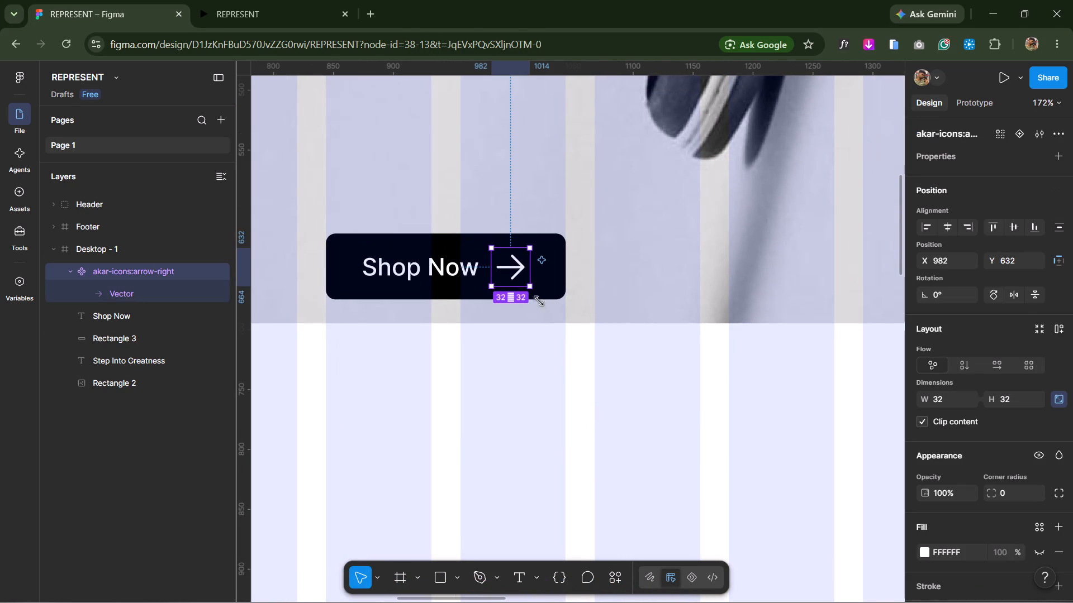
click(943, 396)
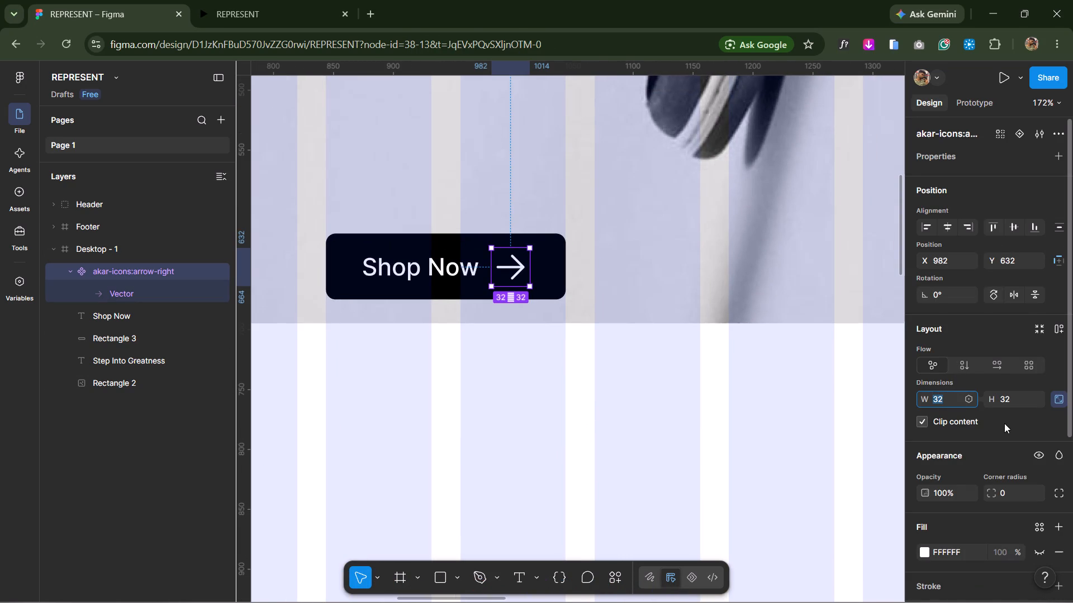
text(30)
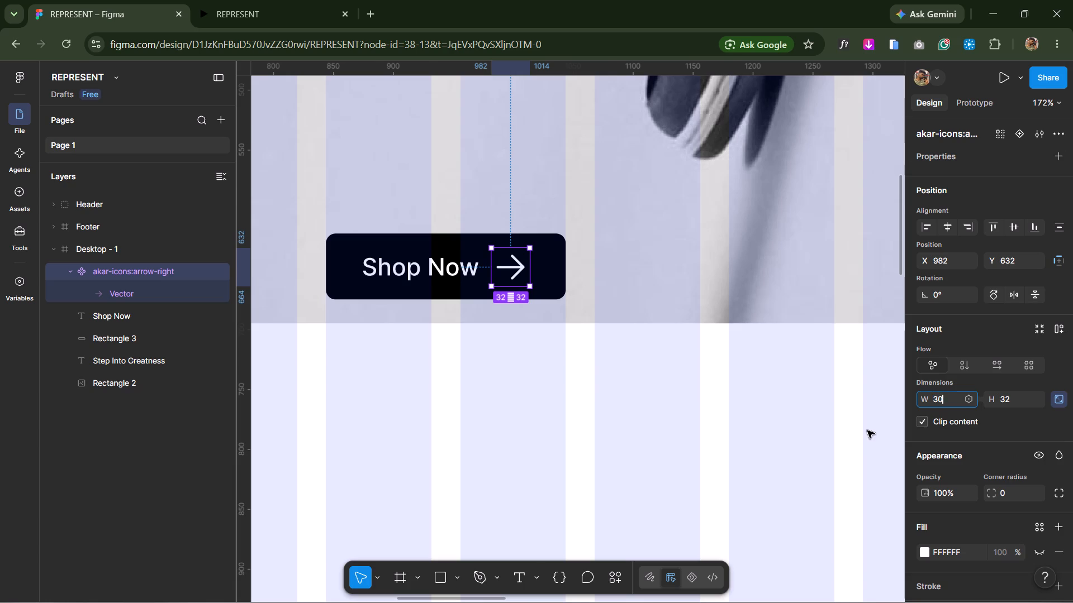
click(867, 430)
Move the arrow away from the Shop Now text to X 991, Y 633, vertically centred on the button.
click(517, 259)
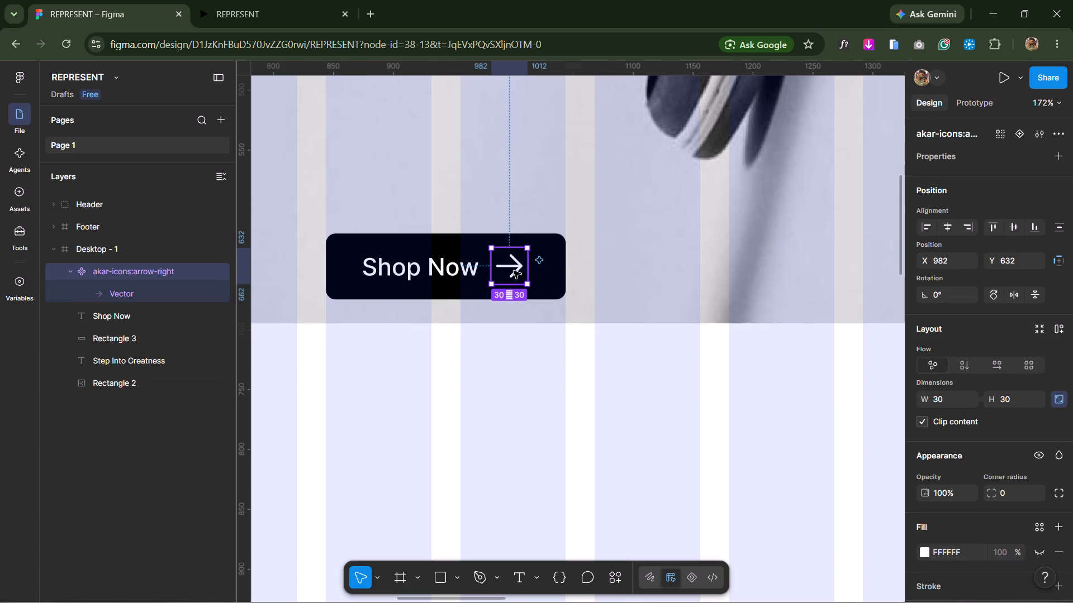
drag(514, 270, 516, 272)
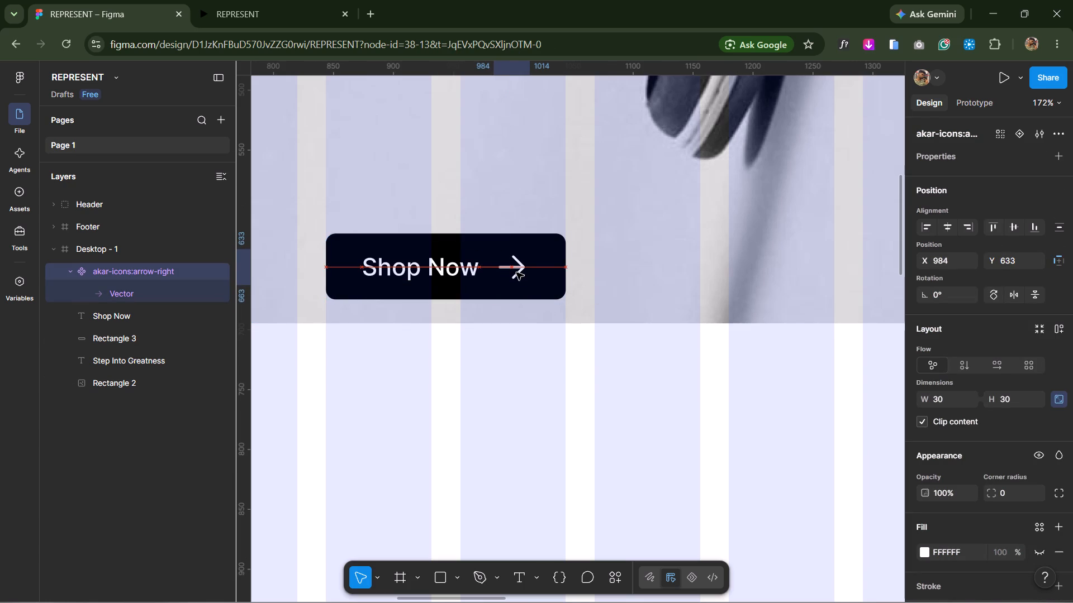
drag(516, 272, 524, 272)
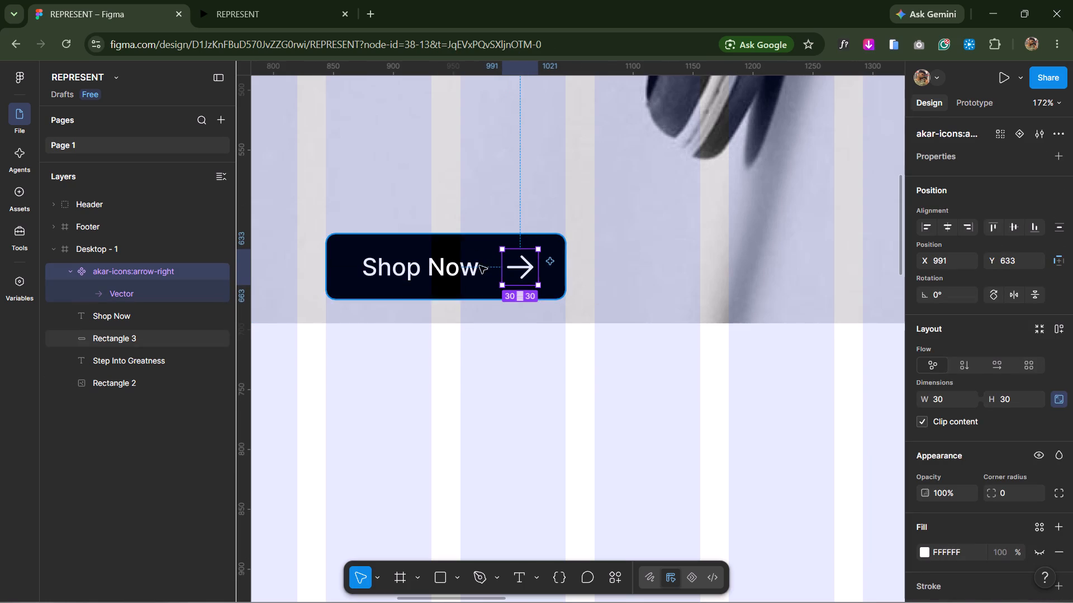
Shift the Shop Now text closer to the arrow, to X 885.
click(466, 265)
key(Right)
key(Right)
key(Right)
key(Right)
key(Right)
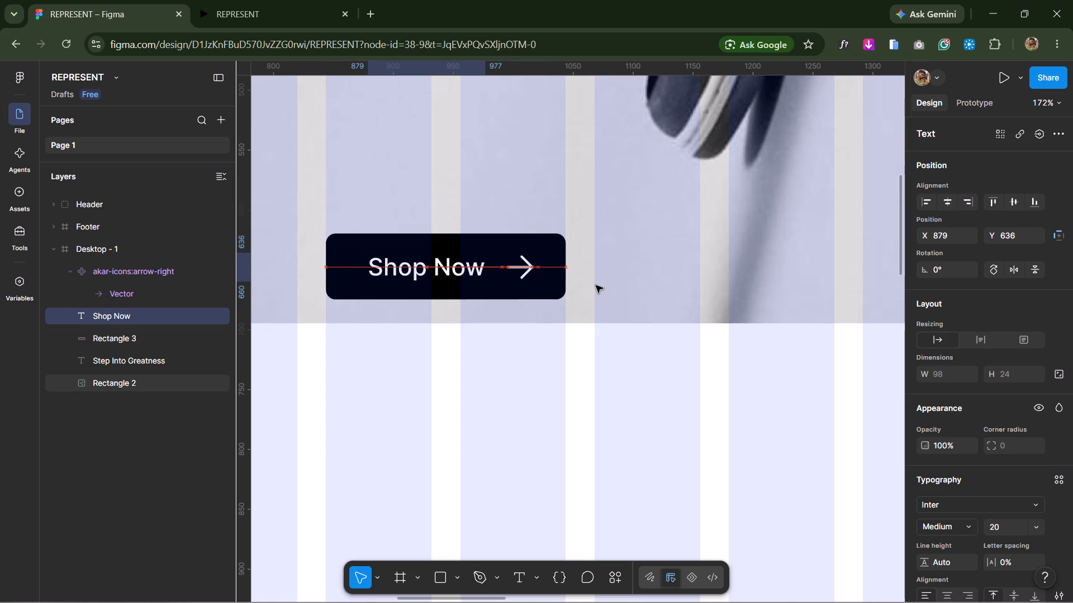
key(Right)
key(Right)
key(Right)
key(Right)
key(Right)
key(Right)
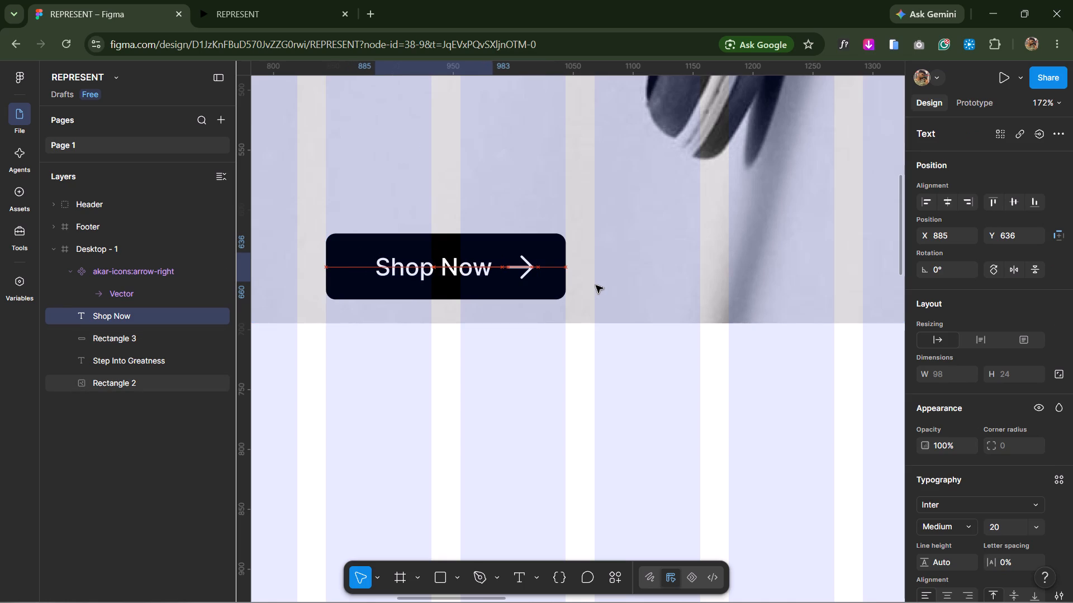
Nudge the Shop Now text slightly closer to the white arrow.
key(Right)
key(Right)
click(623, 374)
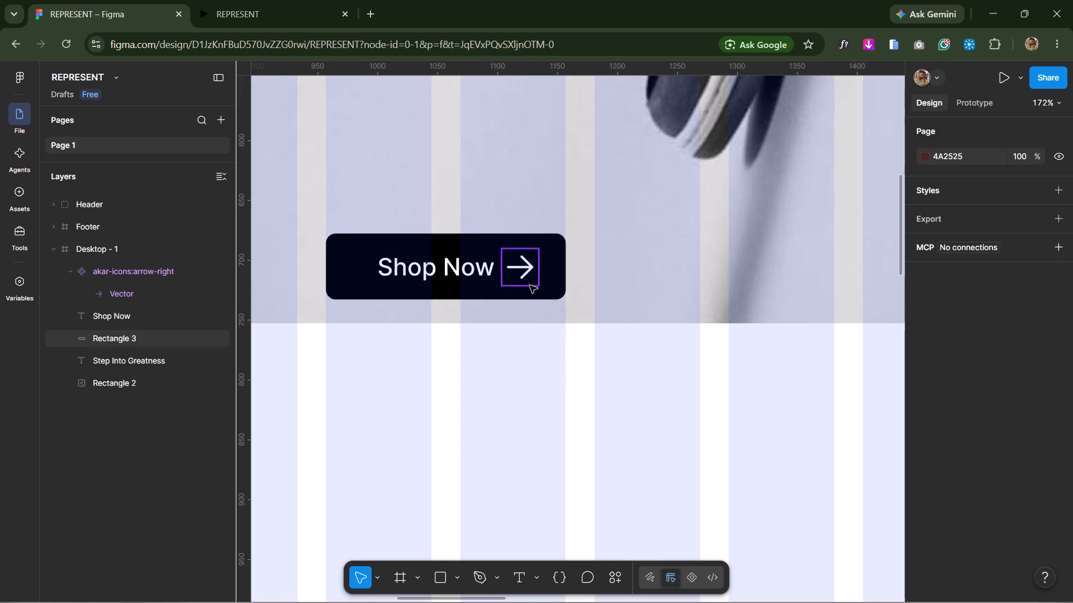
Move the black rectangle, Shop Now text and arrow together below the hero image, to X 861, Y 741.
click(353, 267)
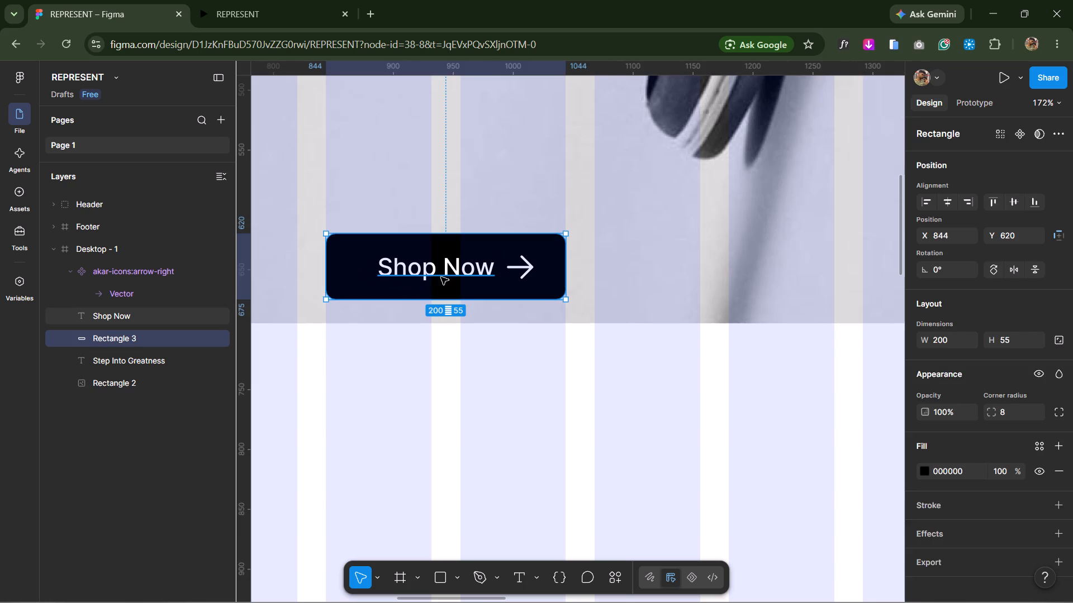
shift+click(441, 276)
shift+click(512, 271)
drag(457, 286, 477, 363)
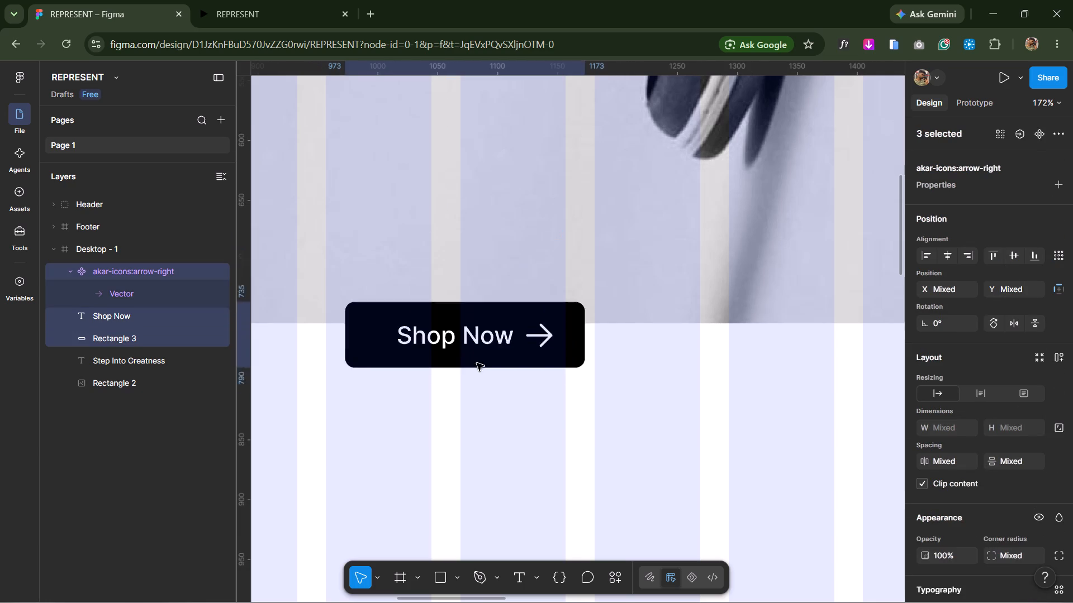
drag(477, 363, 478, 432)
Wrap the rectangle, Shop Now text and arrow in a single auto layout frame.
drag(589, 478, 384, 383)
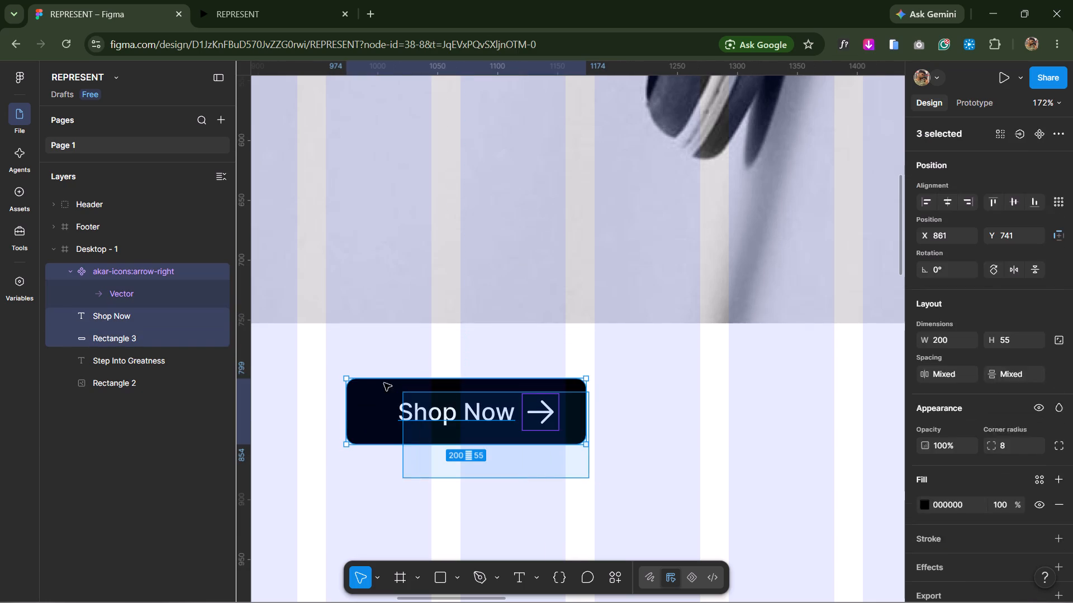
drag(384, 383, 355, 367)
key(shift+a)
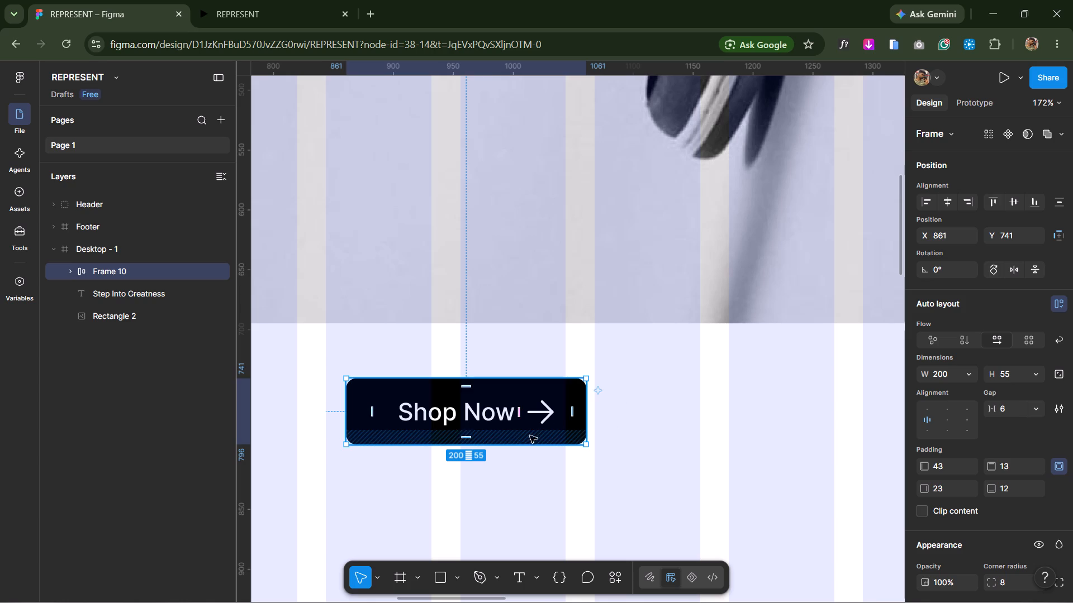
Duplicate the Shop Now button horizontally beside the original, at X 1089, Y 741.
key(space)
key(space)
key(space)
key(space)
key(space)
key(space)
key(space)
key(space)
key(space)
key(space)
key(space)
key(space)
key(space)
key(space)
key(space)
key(space)
key(space)
key(space)
key(space)
key(space)
drag(443, 417, 511, 417)
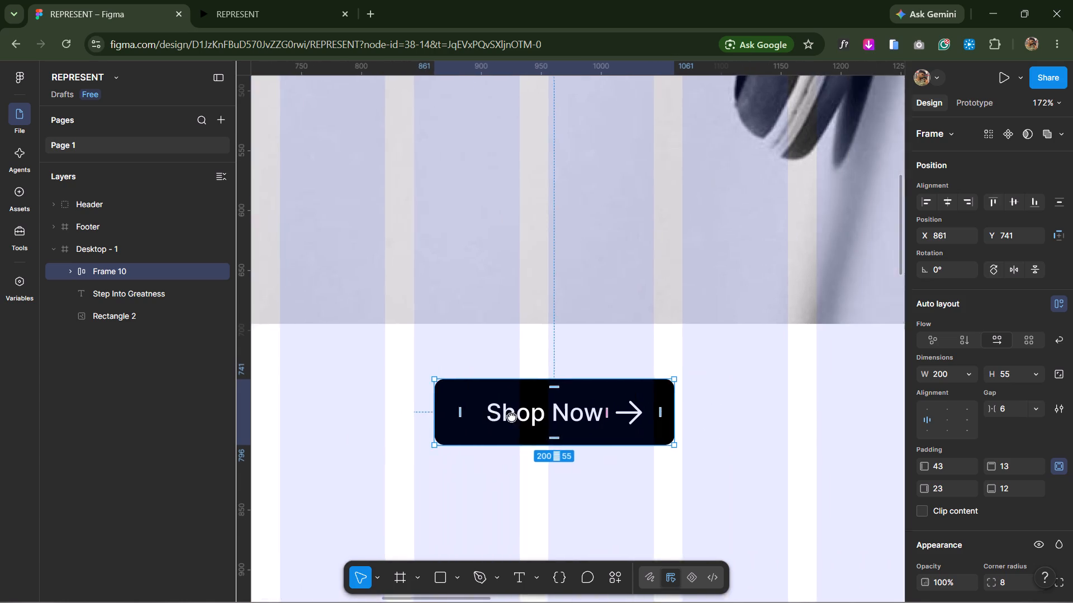
drag(511, 417, 396, 389)
alt+drag(445, 382, 457, 385)
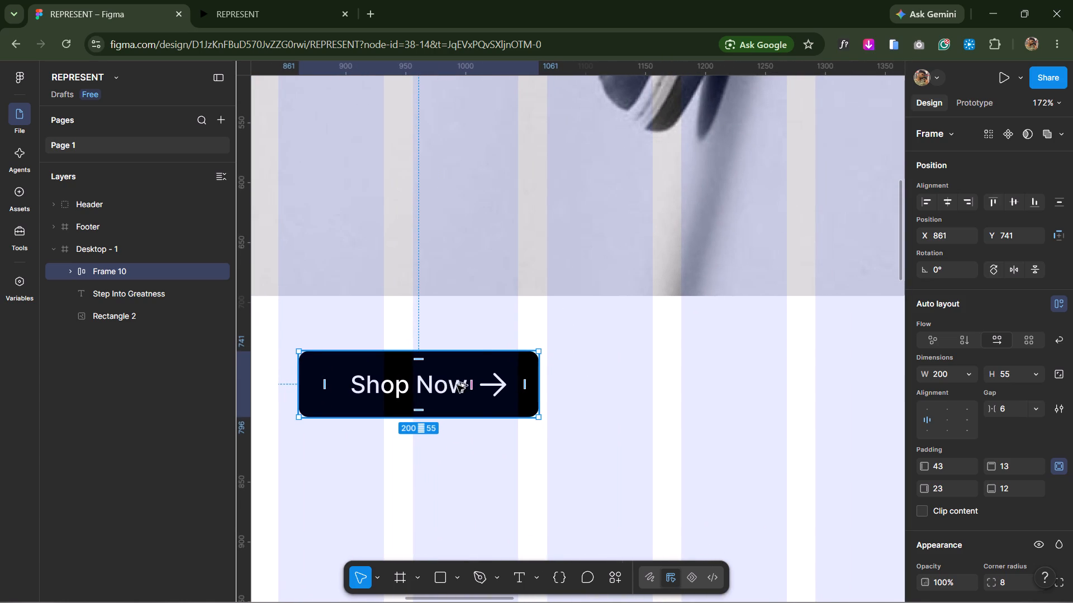
alt+drag(457, 385, 714, 382)
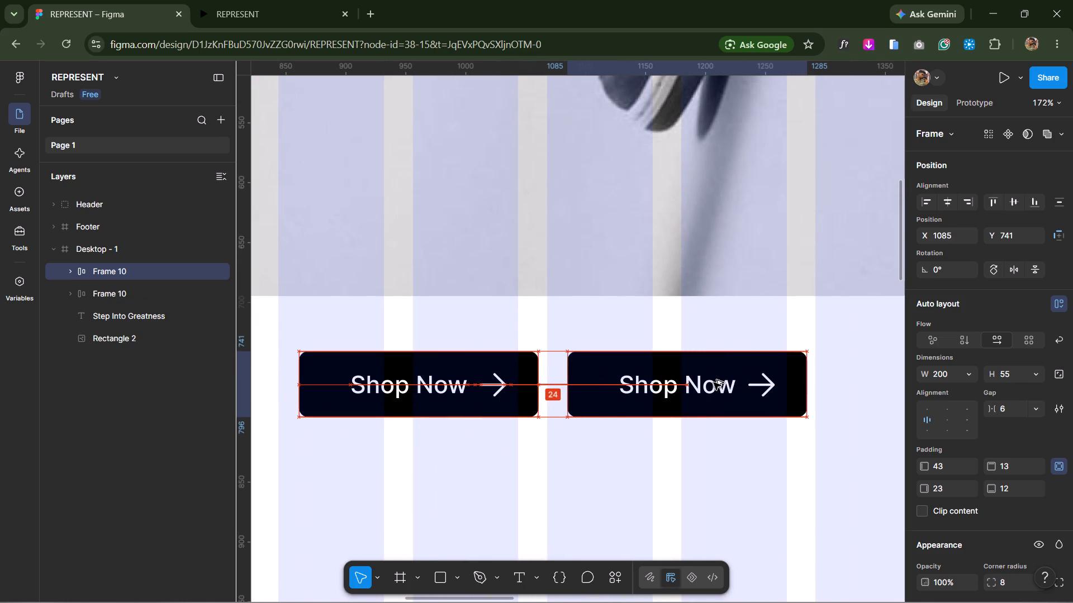
alt+drag(714, 382, 719, 382)
Delete the arrow from the duplicated button, following the Explore Brands button in the reference design.
key(alt+Tab)
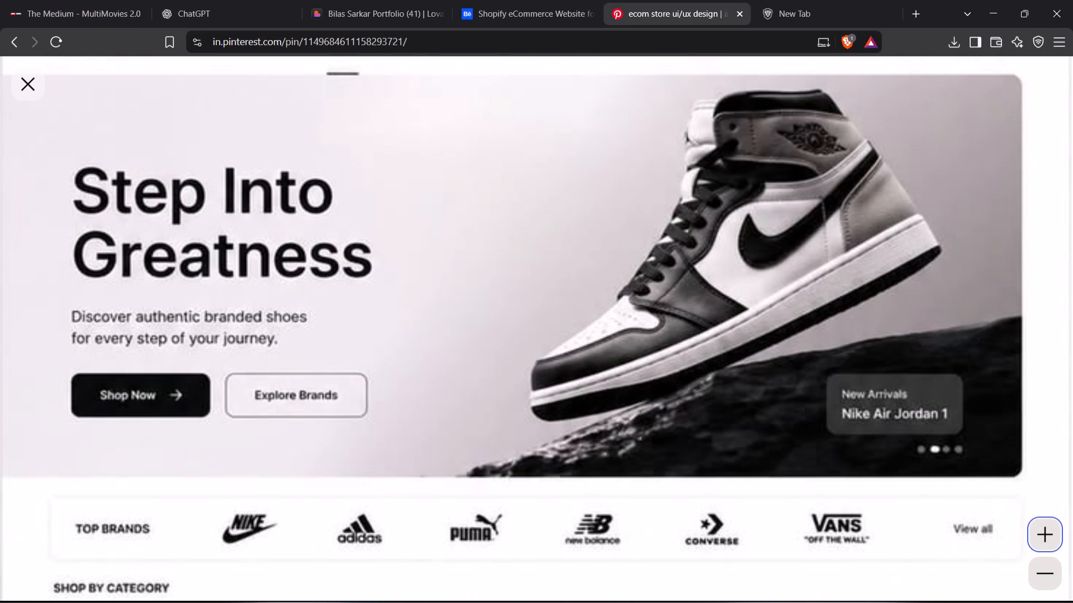
key(alt+Tab)
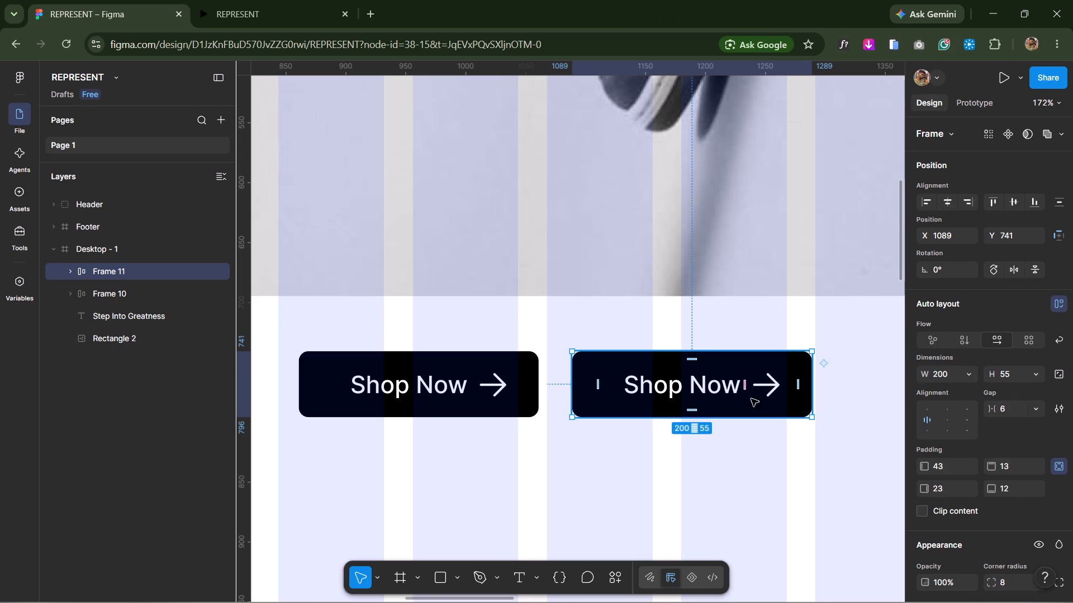
click(751, 462)
double_click(766, 383)
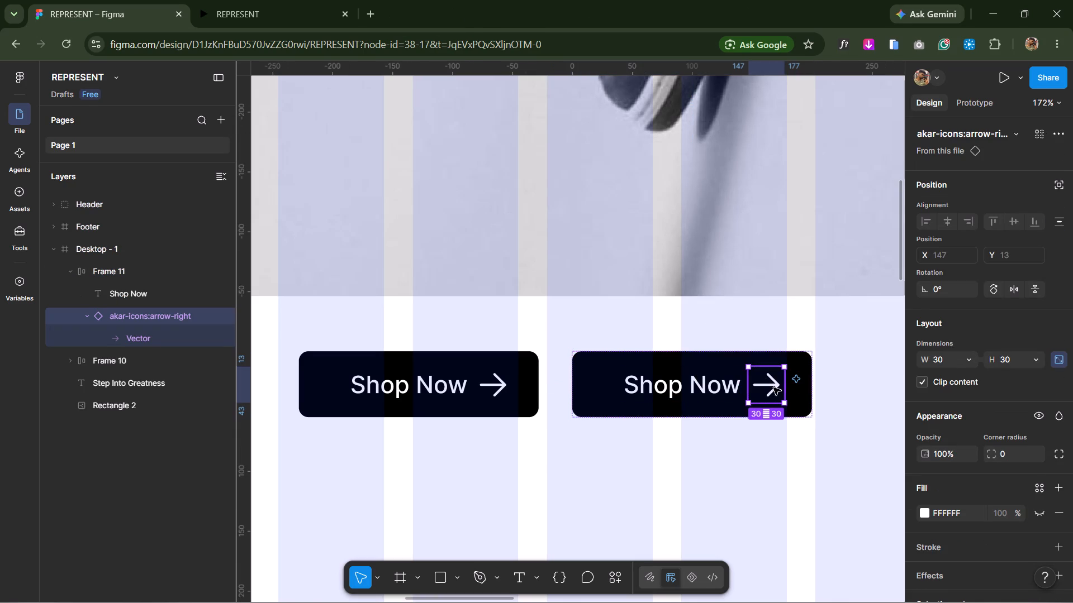
key(BackSpace)
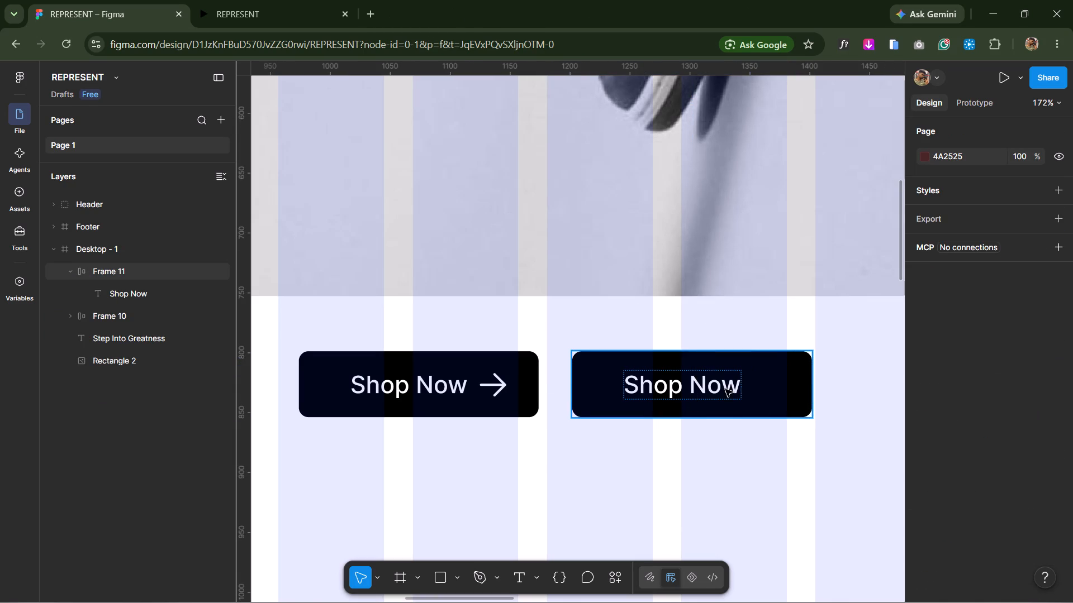
Change the duplicated button's fill to white, FFFFFF.
double_click(762, 382)
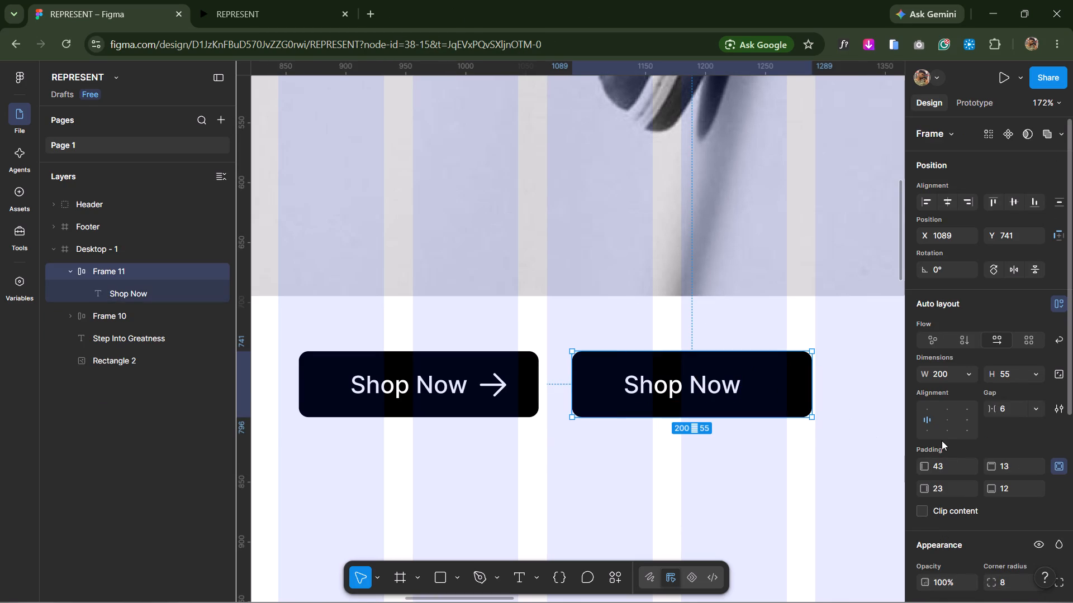
key(alt+Tab)
key(alt+Tab)
key(alt+Tab)
key(alt+Tab)
scroll(944, 468, down, 4)
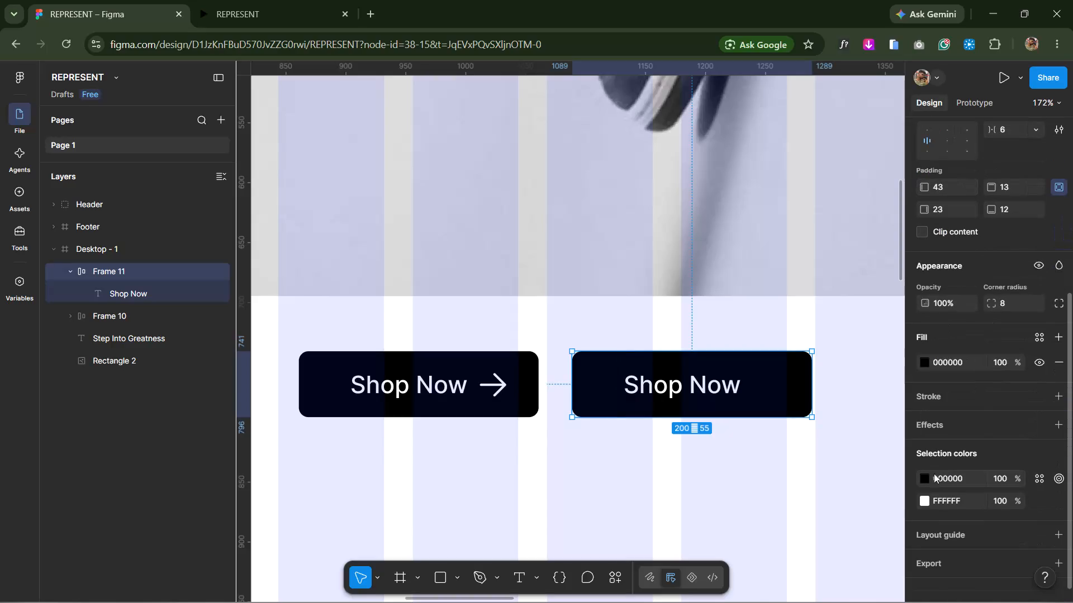
click(926, 475)
drag(820, 419, 724, 313)
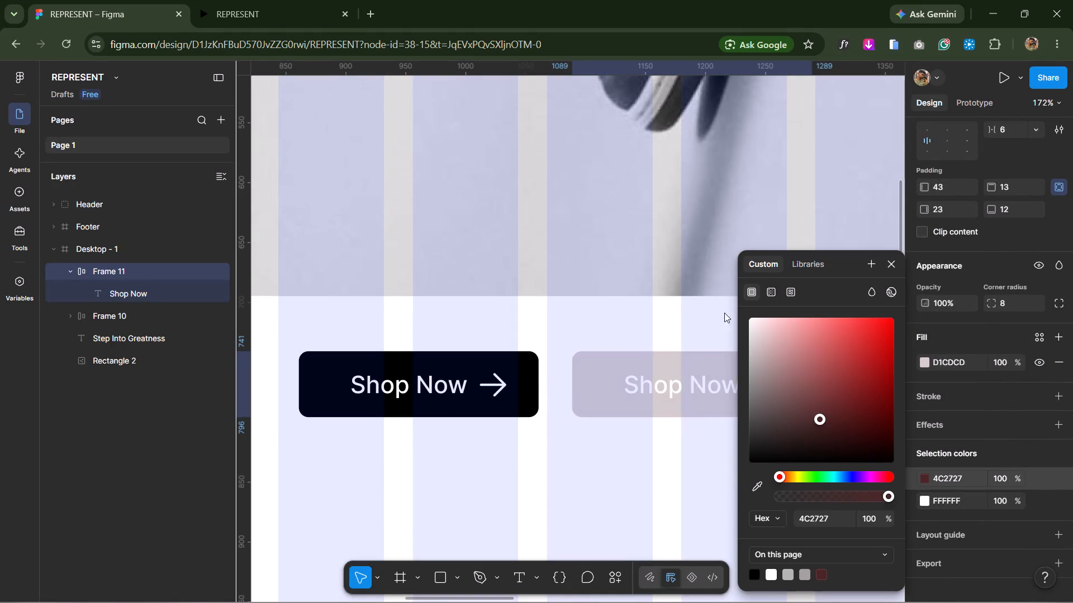
drag(724, 313, 691, 272)
click(896, 265)
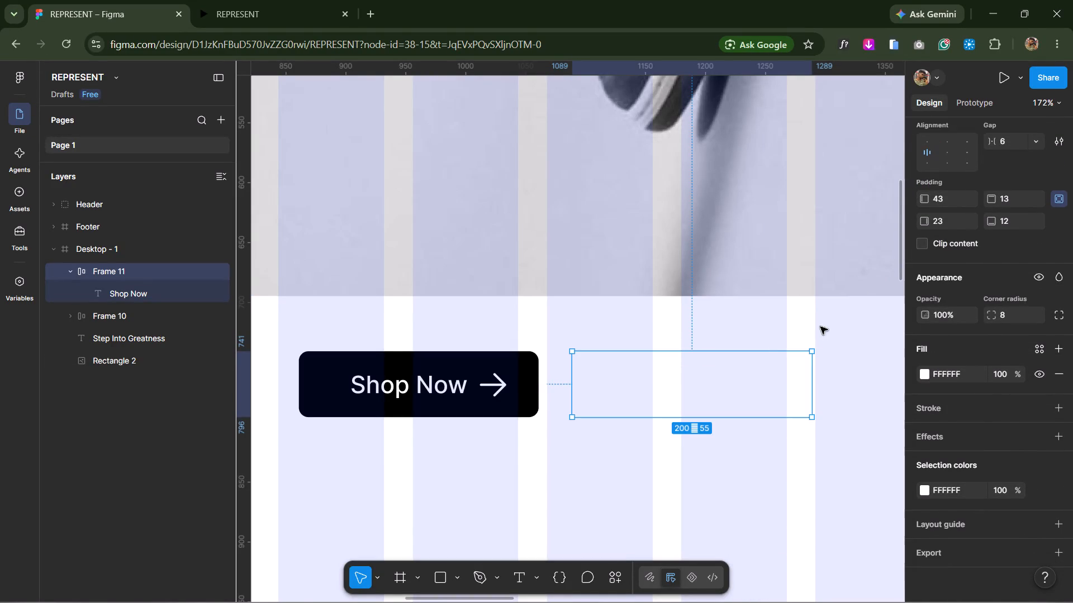
Set the Shop Now label in the white button to black, 000000.
triple_click(714, 384)
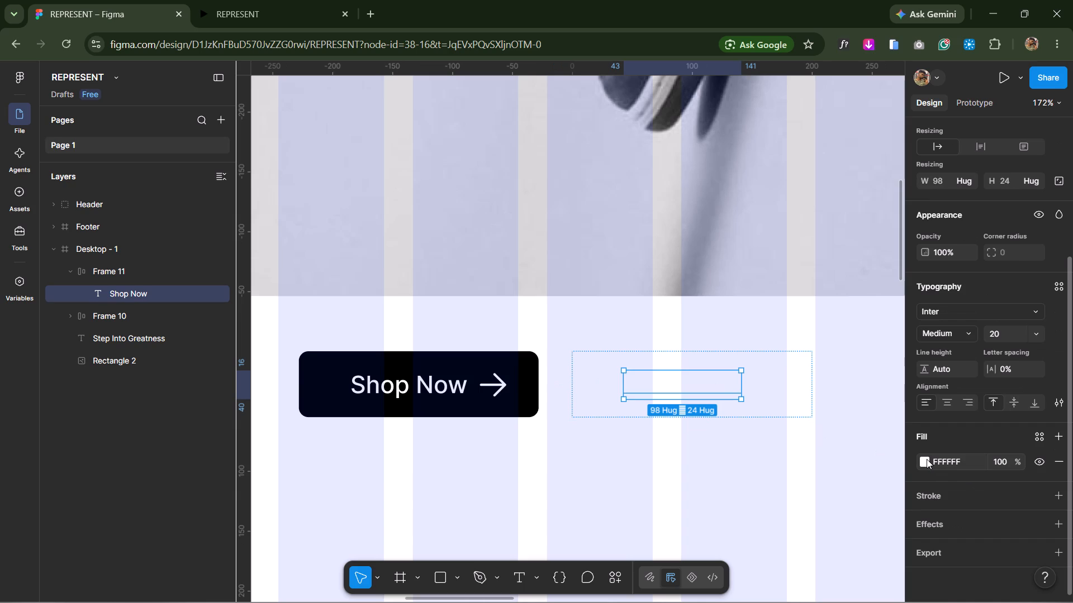
click(927, 459)
drag(781, 413, 701, 490)
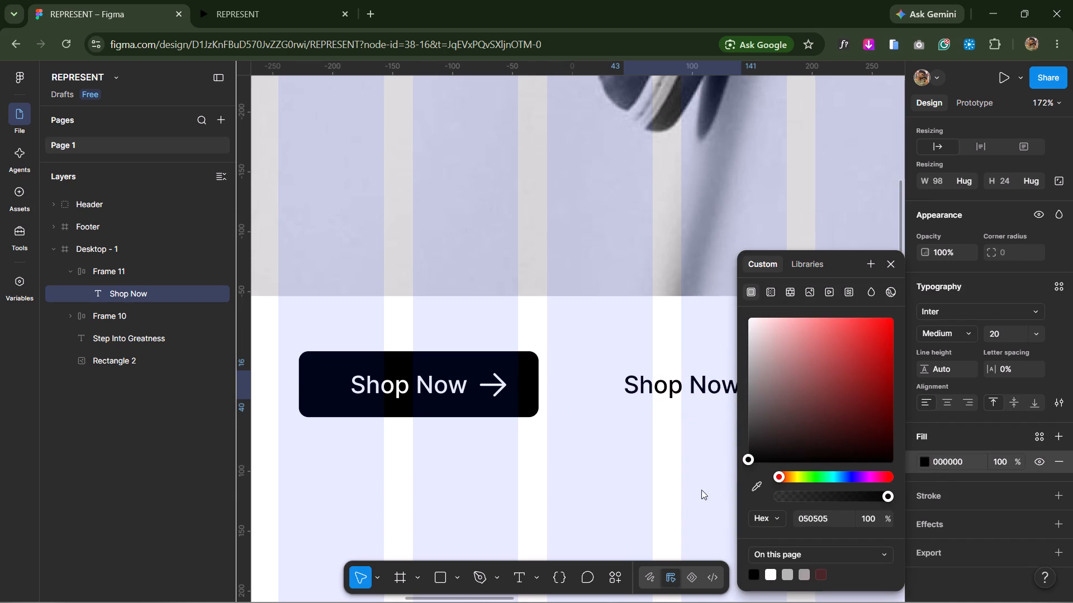
drag(701, 490, 690, 494)
click(636, 487)
Add a black 000000 stroke of weight 1 to the white button, positioned outside.
click(600, 399)
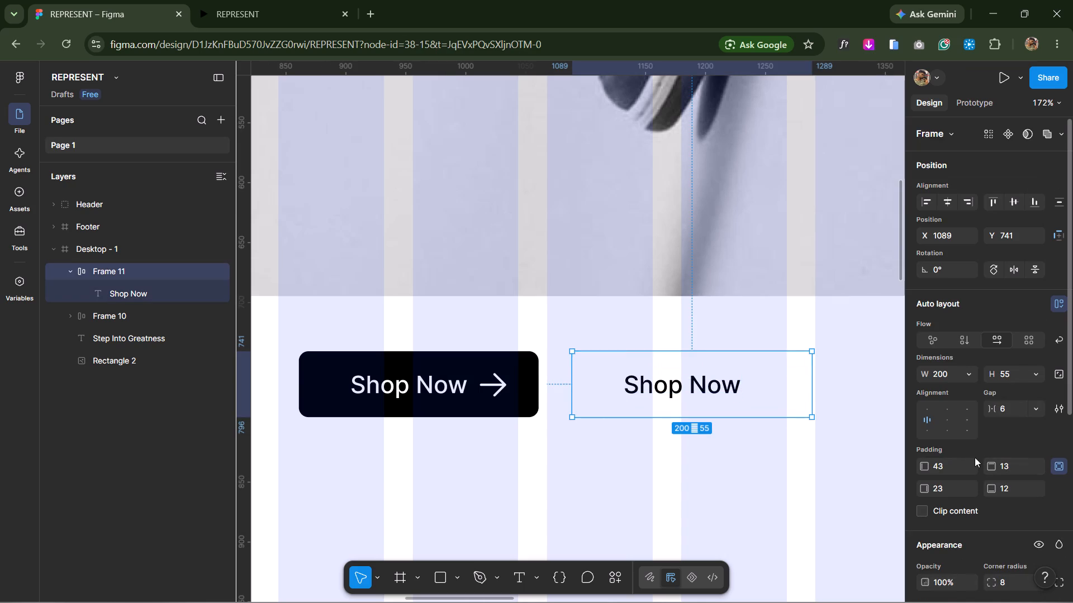
scroll(947, 475, down, 5)
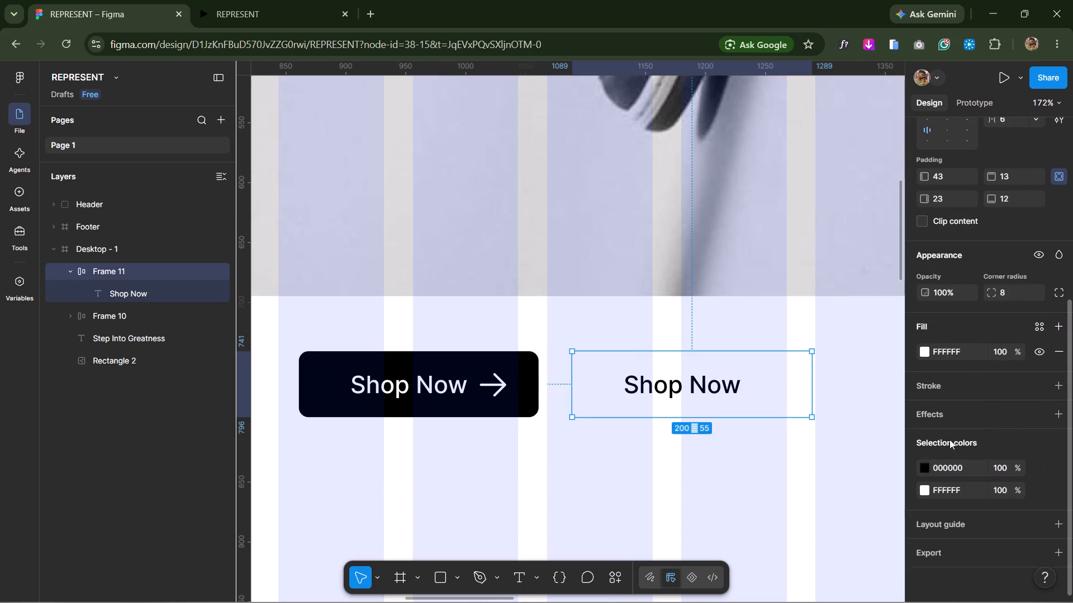
click(946, 387)
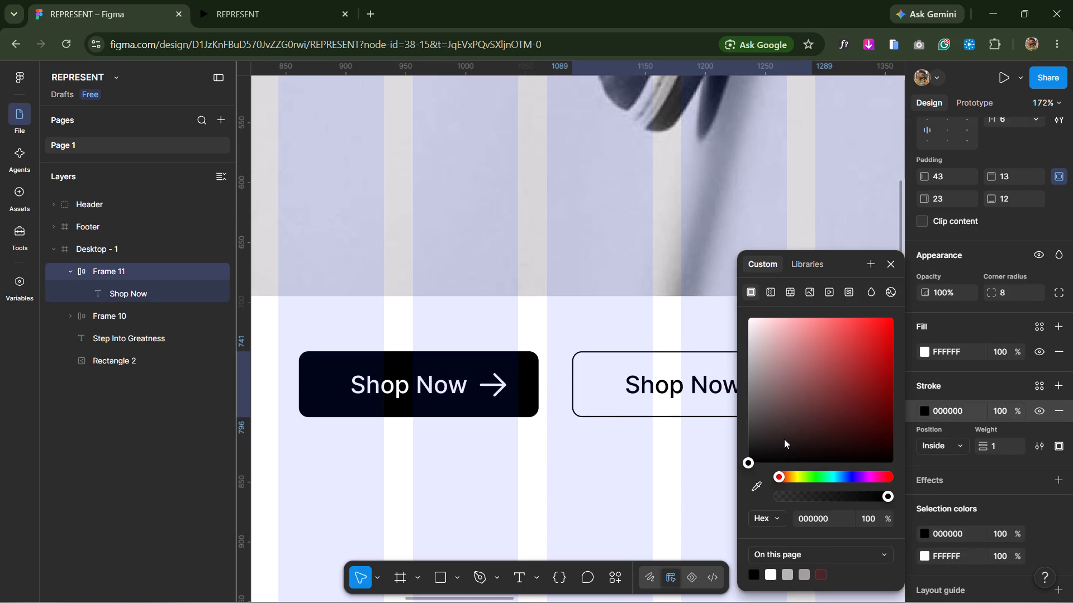
click(938, 445)
click(934, 461)
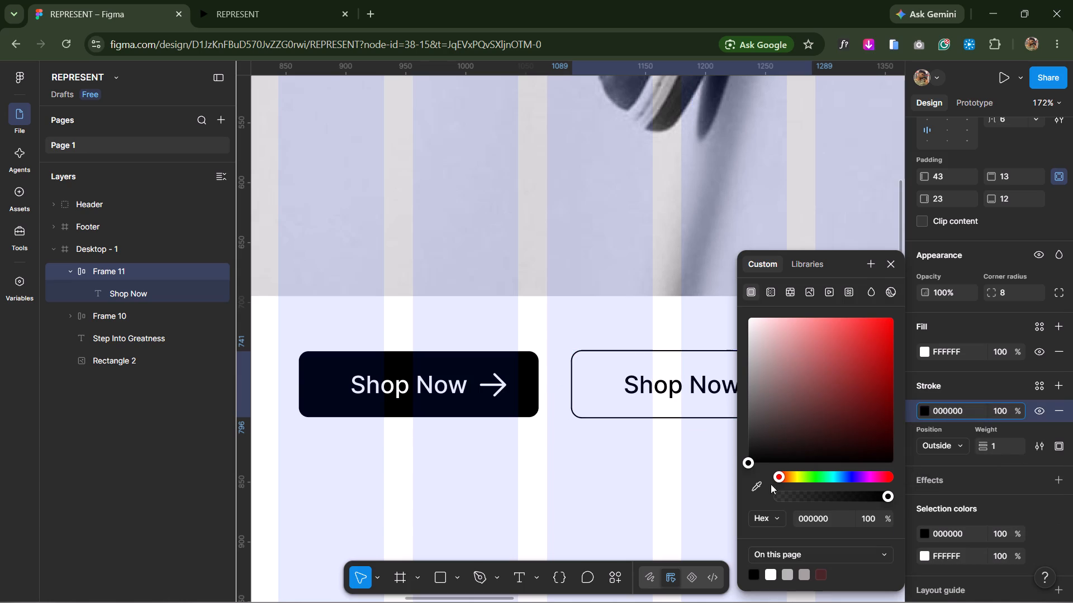
click(623, 488)
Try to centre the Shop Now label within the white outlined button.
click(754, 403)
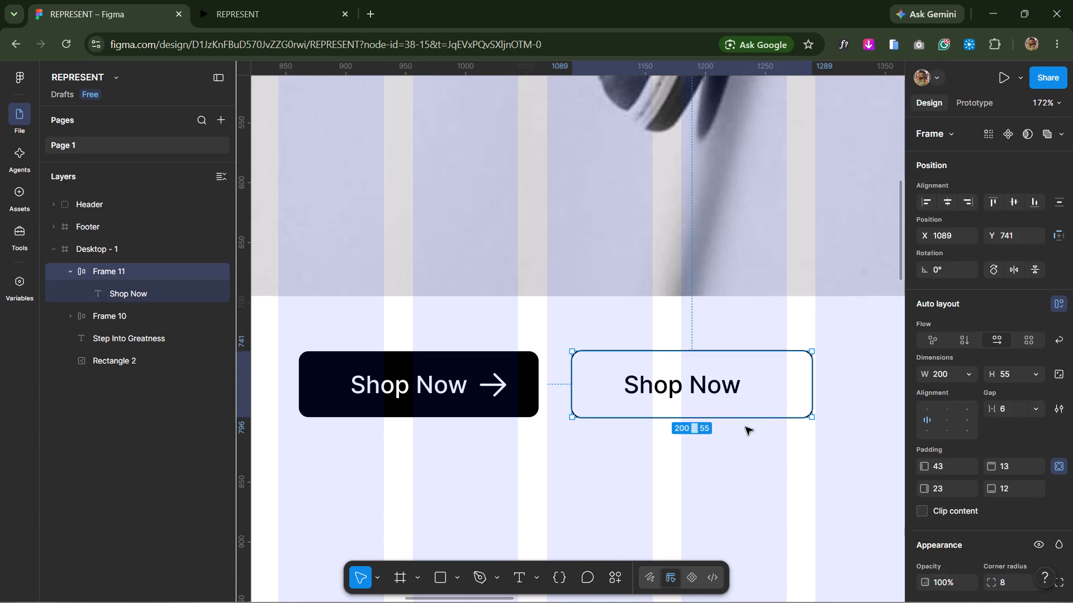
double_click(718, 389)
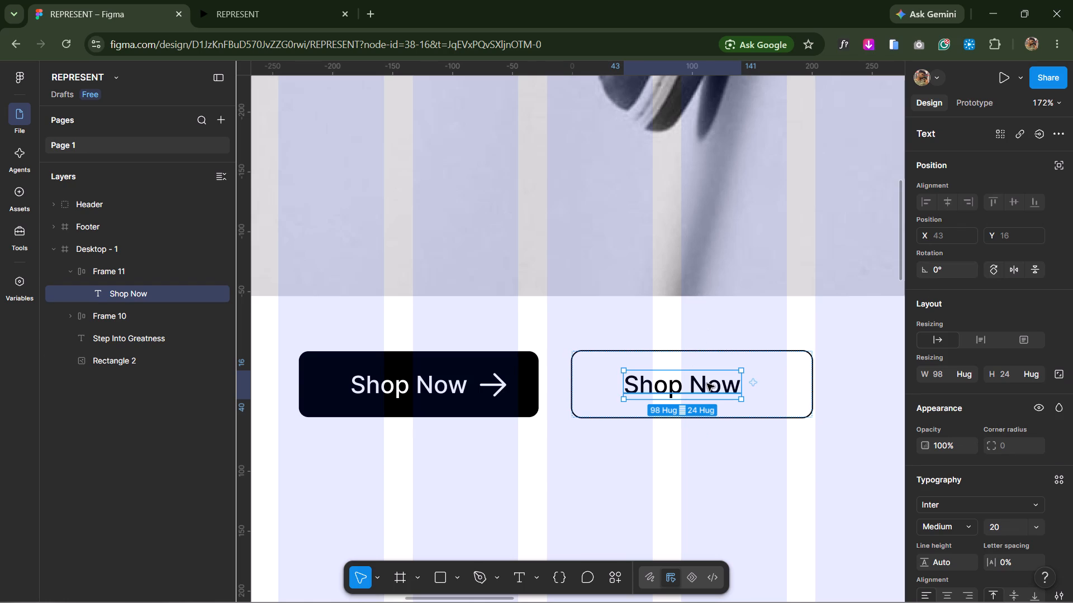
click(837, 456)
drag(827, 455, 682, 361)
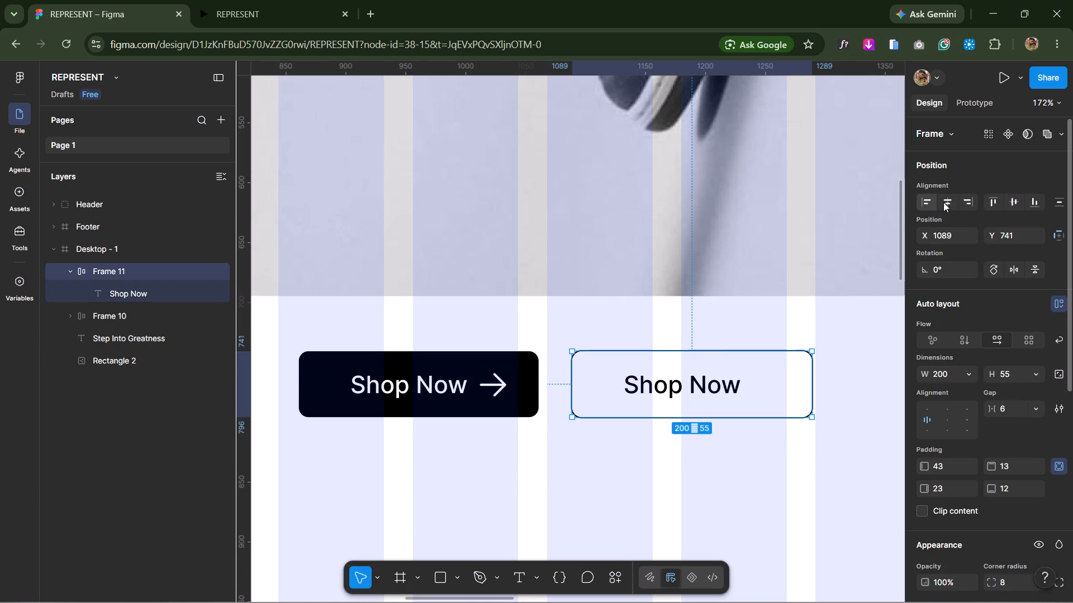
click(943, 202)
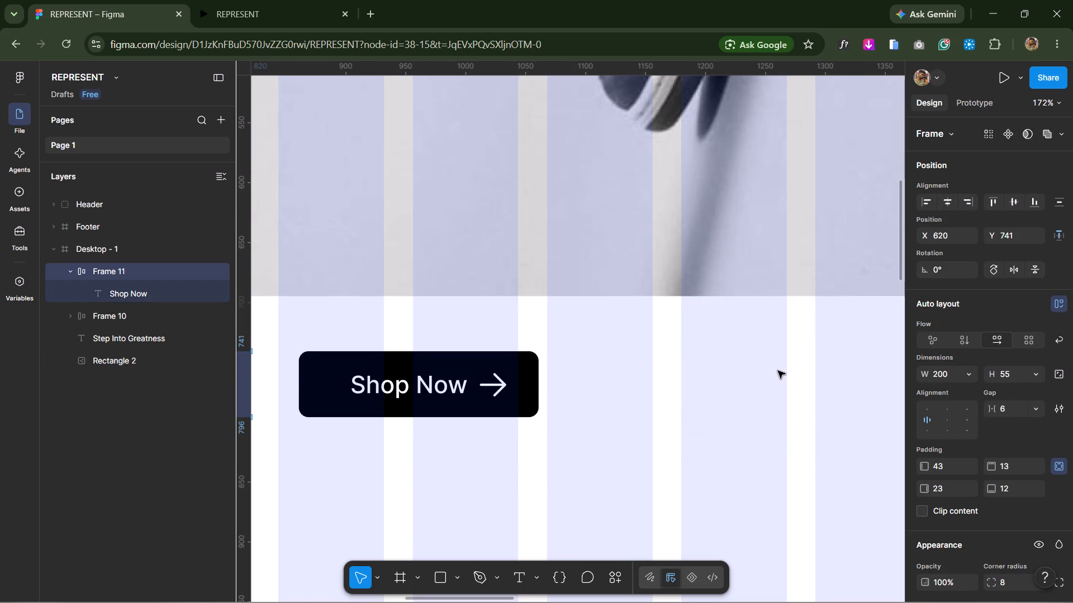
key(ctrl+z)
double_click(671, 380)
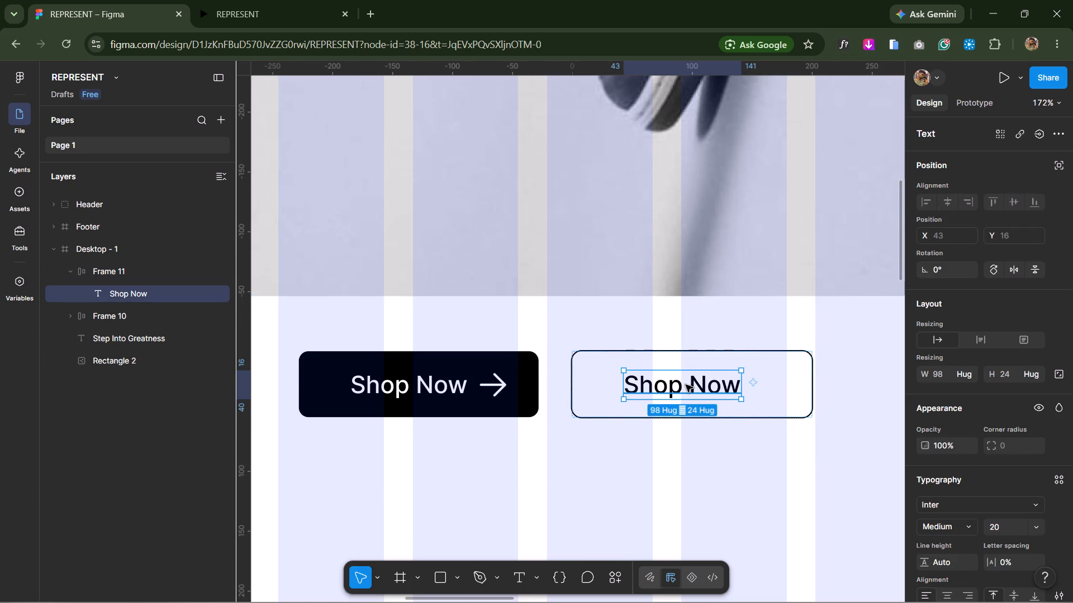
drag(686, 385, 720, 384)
Replace the outlined button's label with "Explore Brands", as in the reference design.
double_click(664, 390)
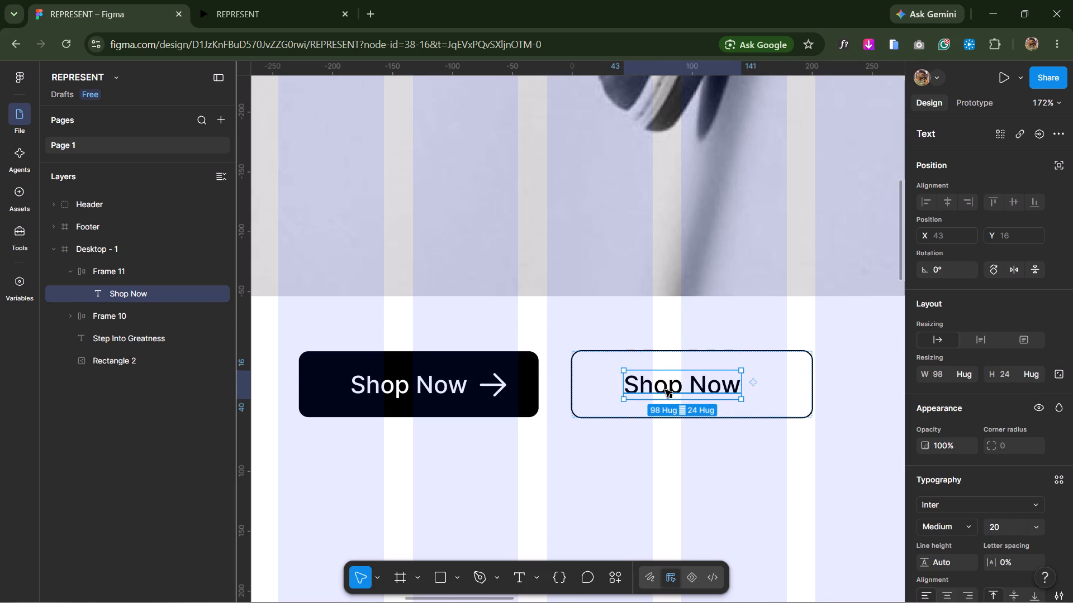
key(alt+Tab)
key(alt+Tab)
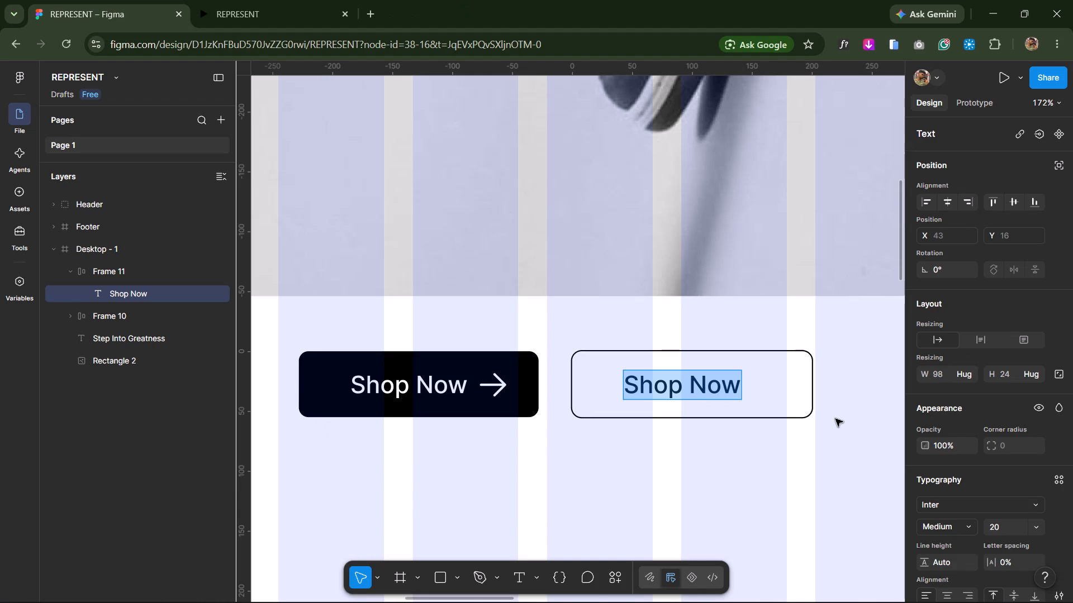
text(Explore)
key(space)
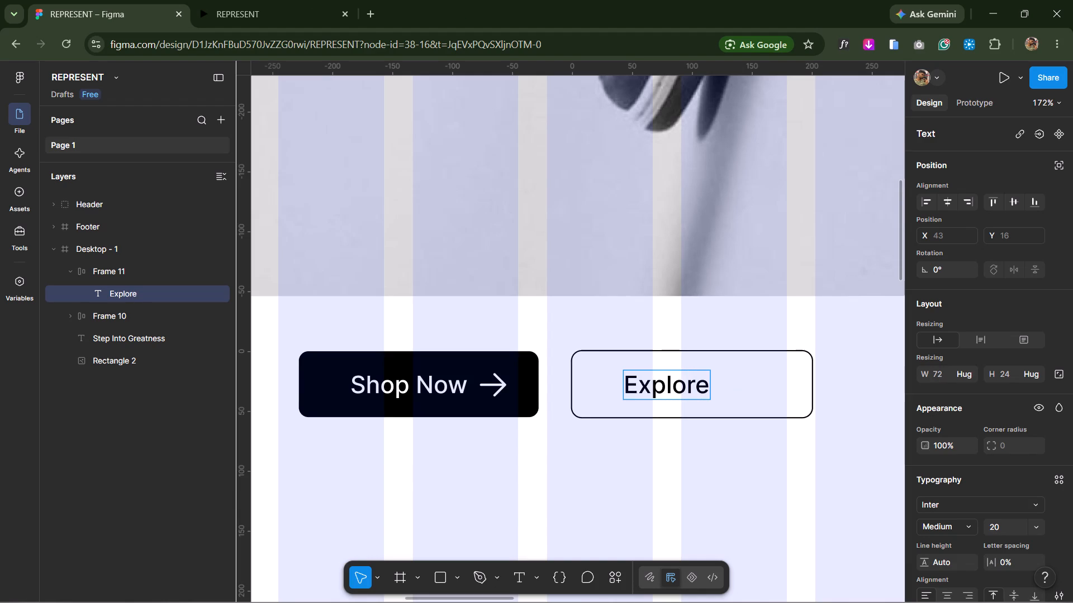
text(Branda)
key(BackSpace)
key(s)
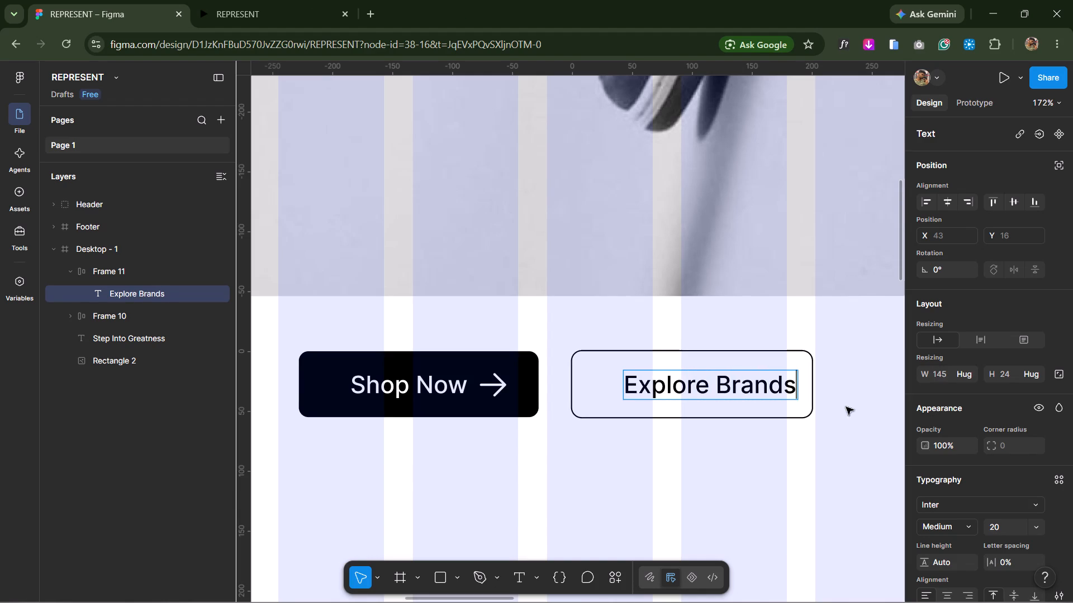
click(760, 470)
click(759, 450)
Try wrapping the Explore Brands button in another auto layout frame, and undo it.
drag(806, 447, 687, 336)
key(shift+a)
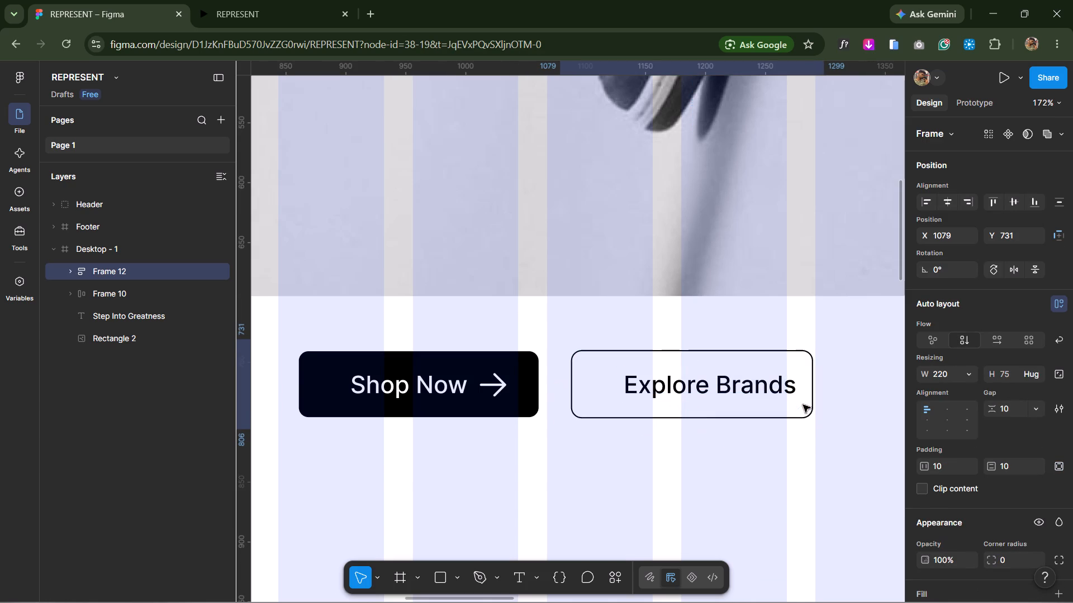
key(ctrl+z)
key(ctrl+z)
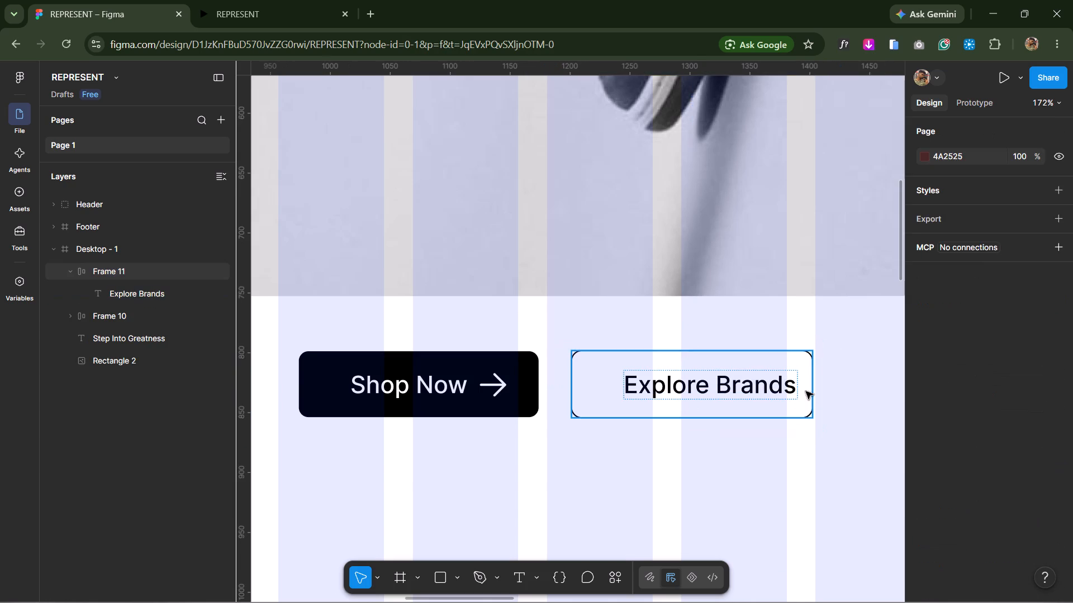
Undo the Explore Brands button's creation and styling and the Shop Now auto layout framing, back to one Shop Now button with ungrouped layers.
key(ctrl+z)
key(ctrl+z)
key(ctrl+z)
key(ctrl+z)
key(ctrl+z)
key(ctrl+z)
key(ctrl+z)
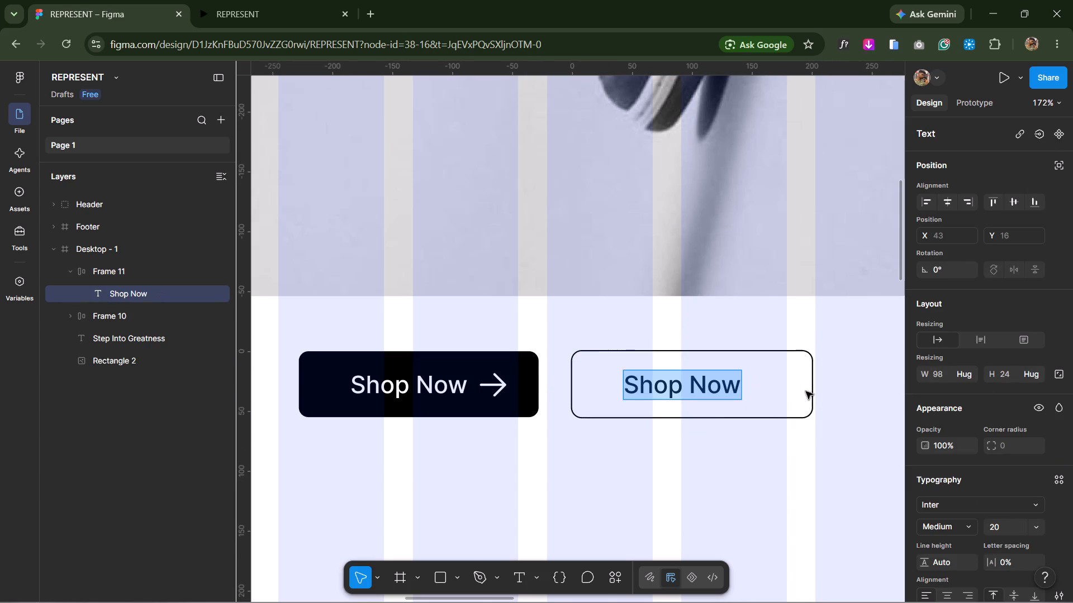
key(ctrl+z)
key(ctrl+z)
key(ctrl+z)
key(ctrl+z)
key(ctrl+z)
key(ctrl+z)
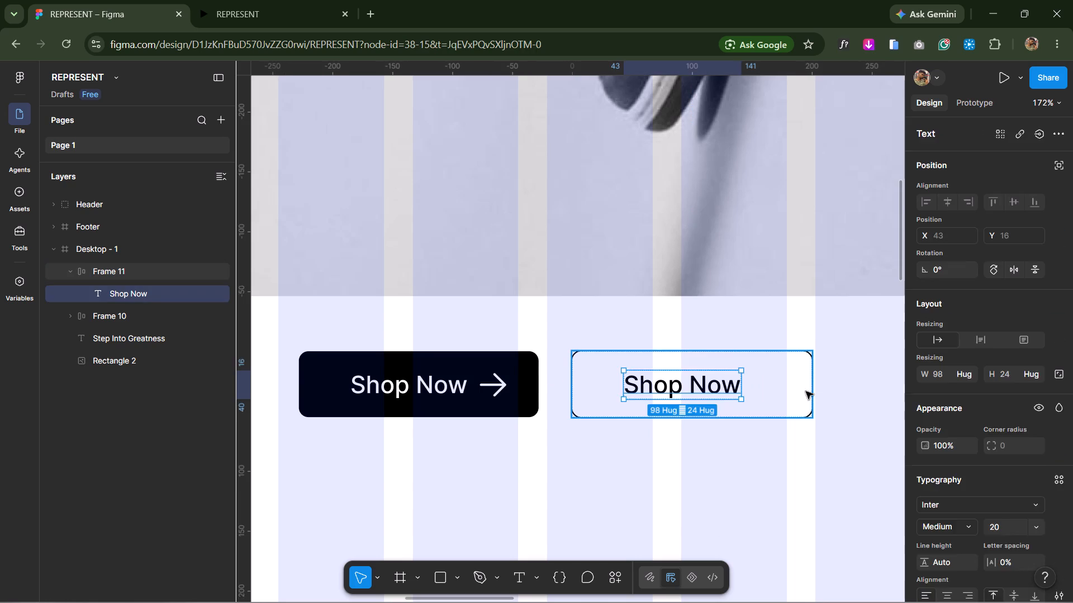
key(ctrl+z)
key(ctrl+z)
key(ctrl+z)
key(ctrl+z)
key(ctrl+z)
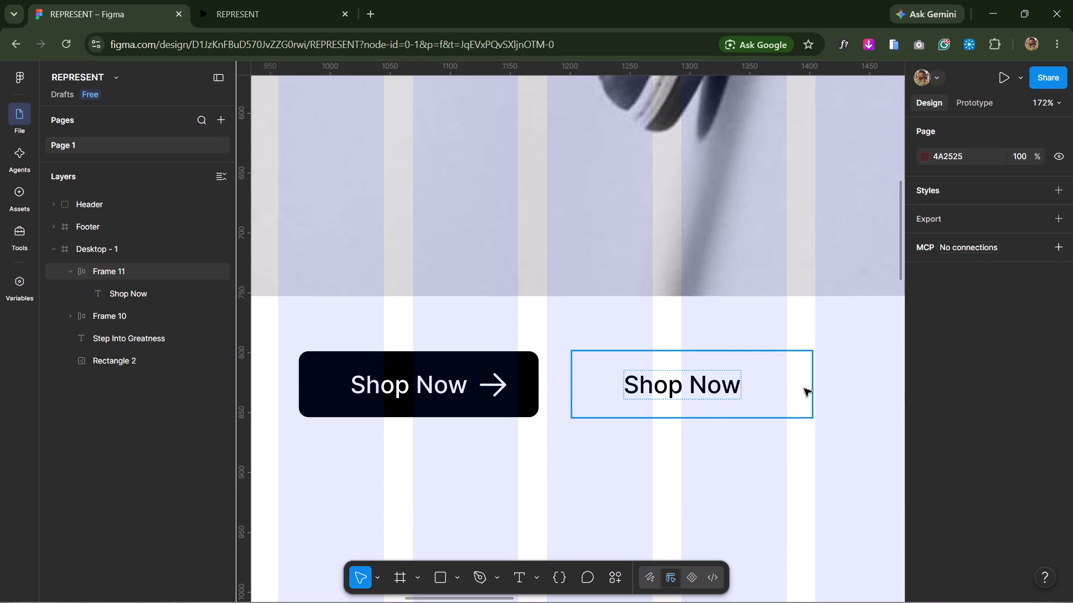
key(ctrl+z)
key(ctrl+z)
key(ctrl+z)
key(ctrl+z)
key(ctrl+z)
key(ctrl+z)
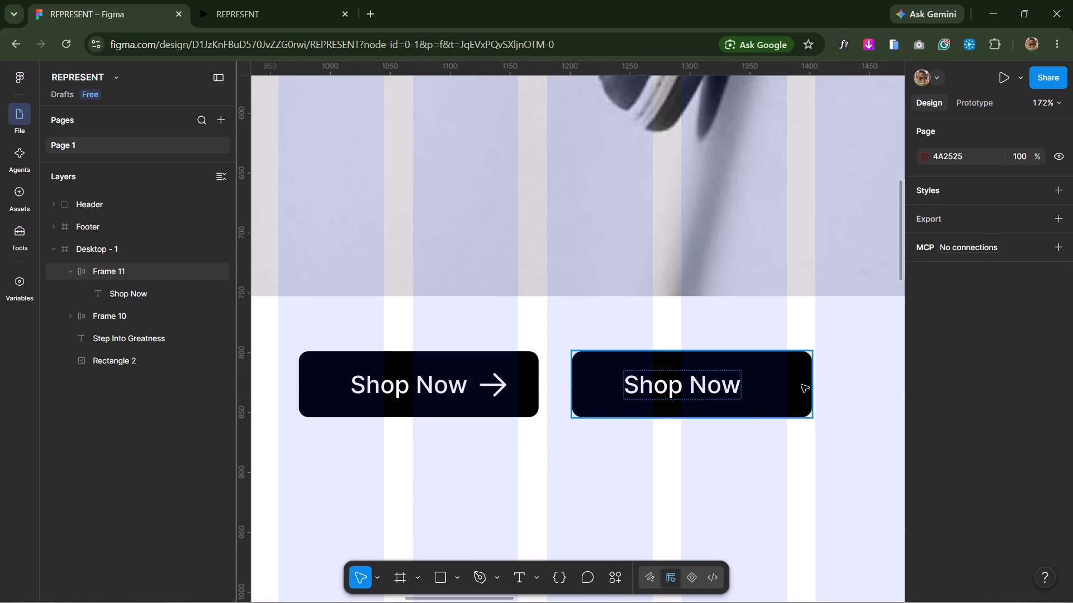
key(ctrl+z)
key(ctrl+z)
key(ctrl+z)
key(ctrl+z)
key(ctrl+z)
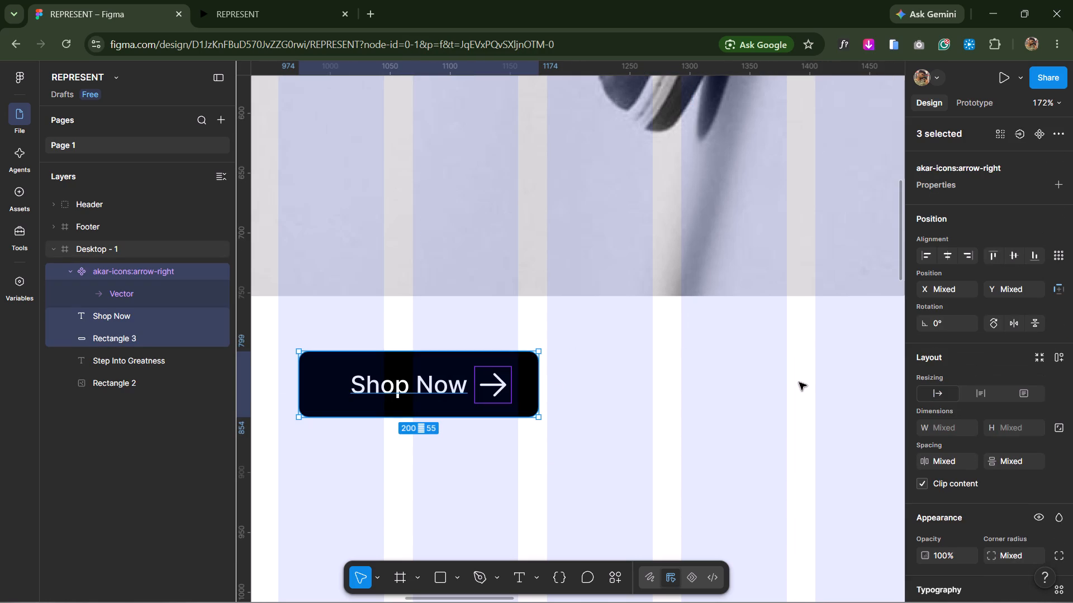
key(ctrl+z)
click(398, 446)
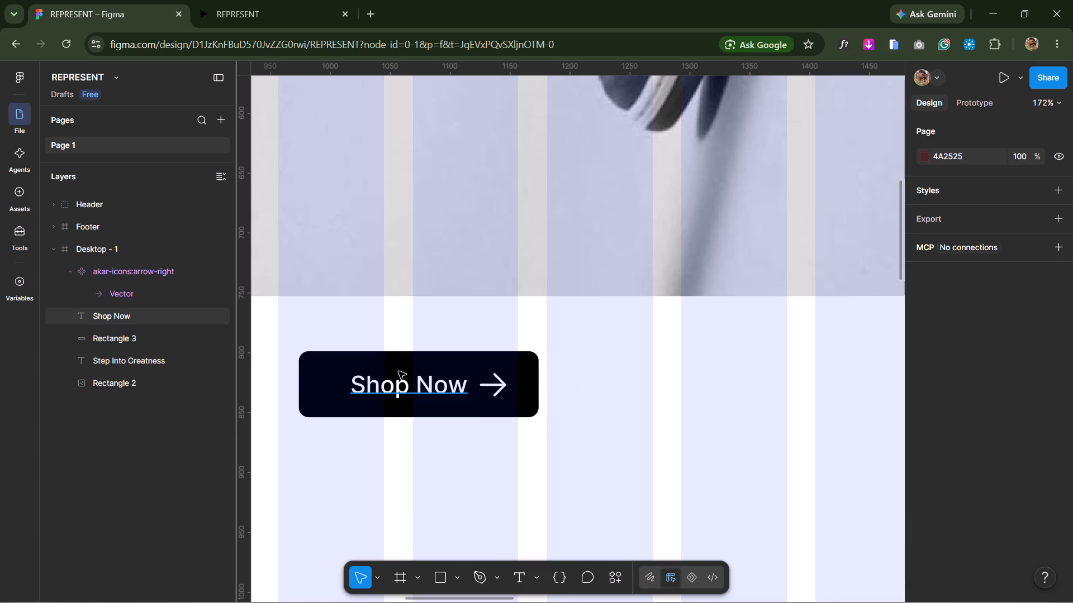
Duplicate the Shop Now button's rectangle, label and arrow, placing the copy level with the original and about 6 px beside it.
drag(296, 325, 295, 326)
drag(295, 326, 536, 432)
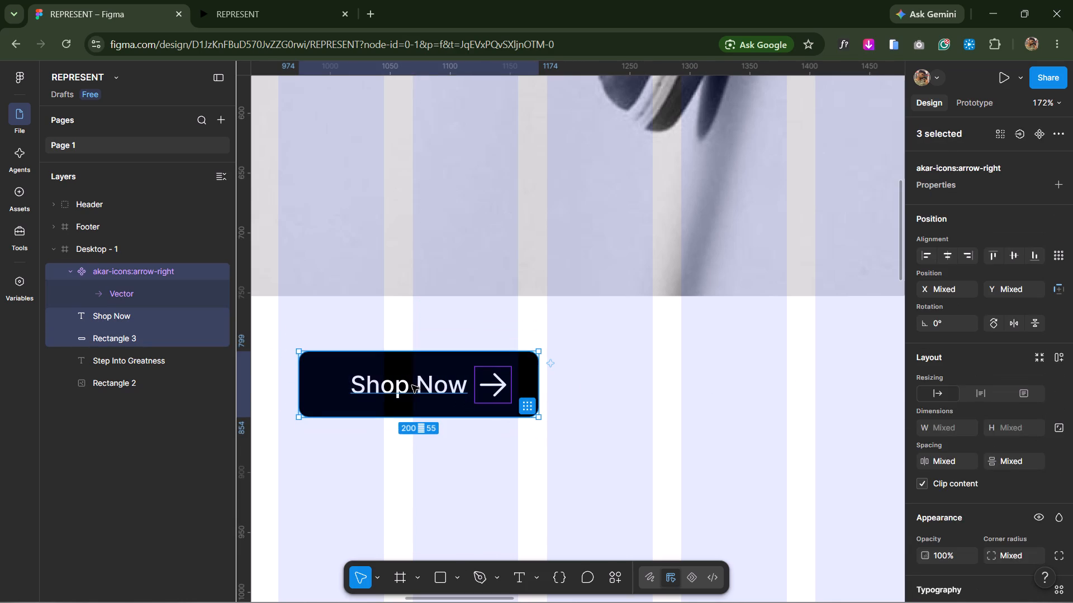
alt+drag(404, 381, 656, 381)
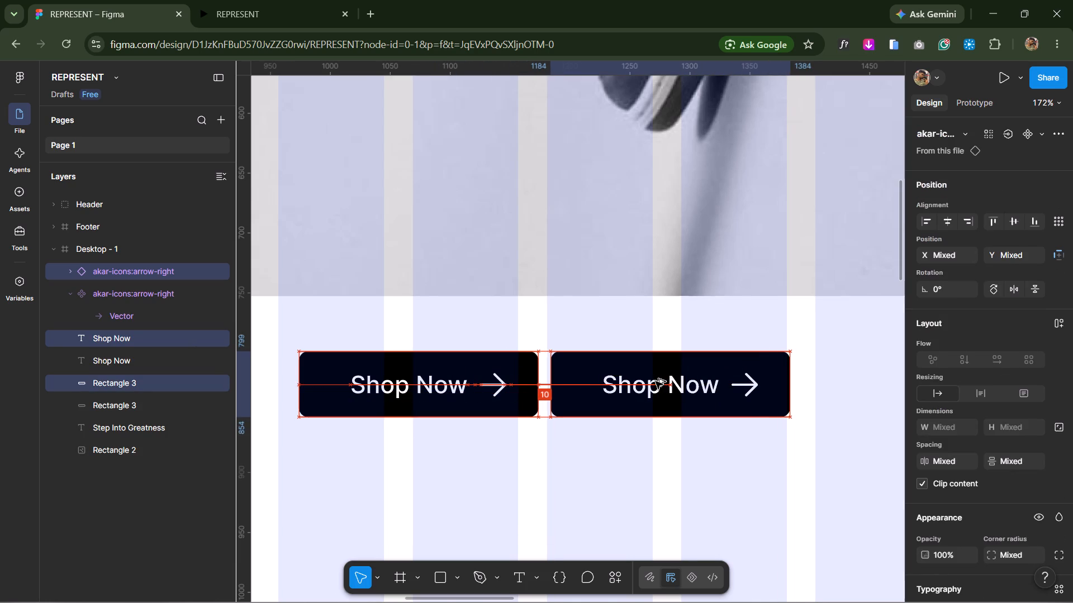
alt+drag(656, 381, 649, 380)
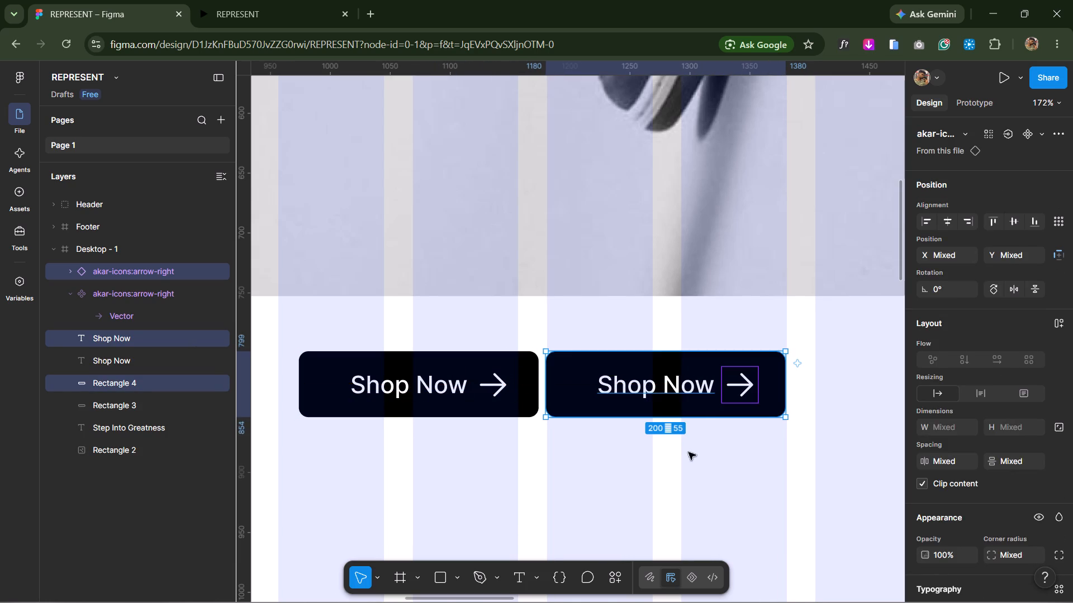
Delete the arrow icon from the copied Shop Now button.
click(730, 384)
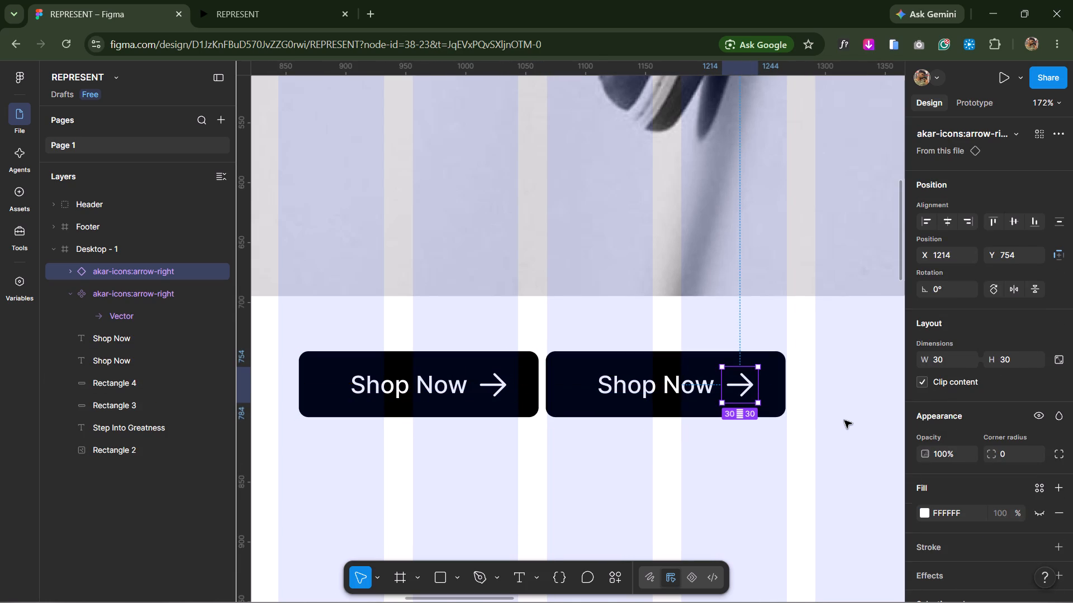
key(BackSpace)
Add a black 000000 stroke of weight 1 to the copied button's rectangle, positioned outside.
click(776, 395)
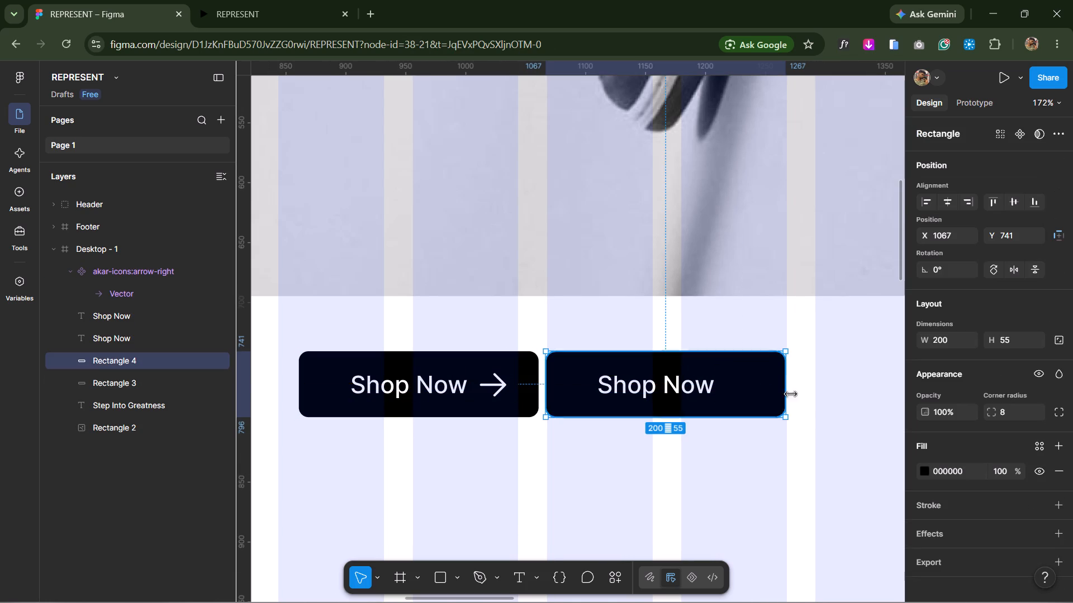
click(959, 497)
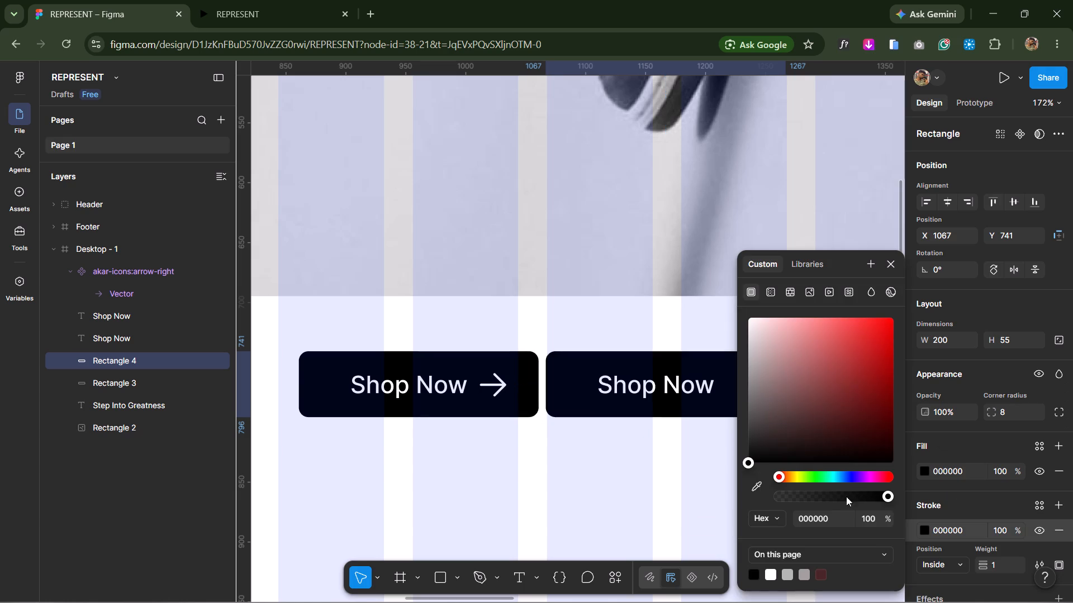
drag(773, 445, 714, 478)
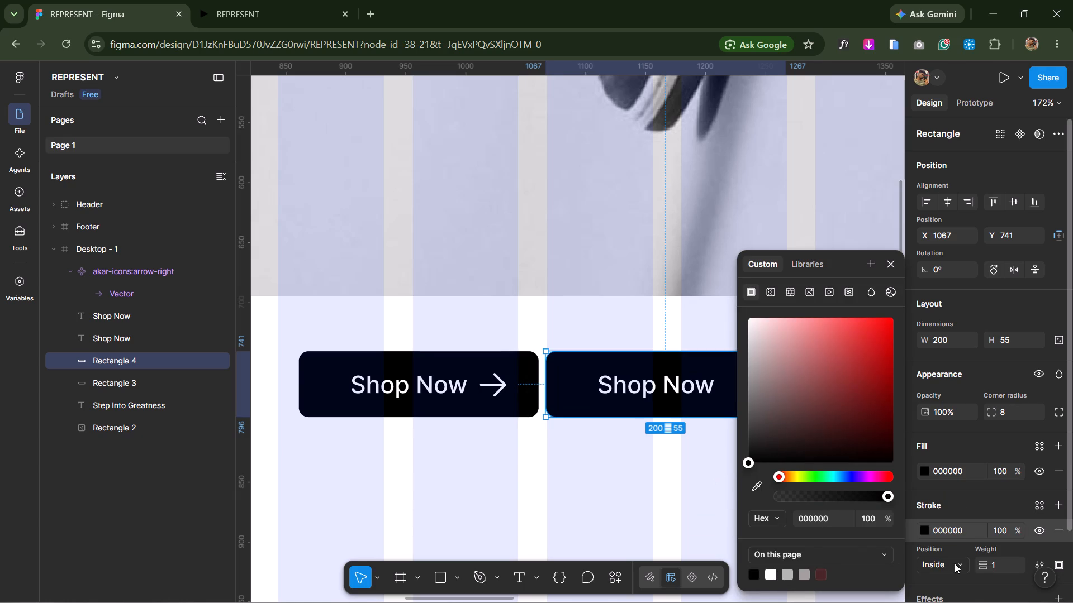
click(953, 564)
click(957, 547)
click(669, 529)
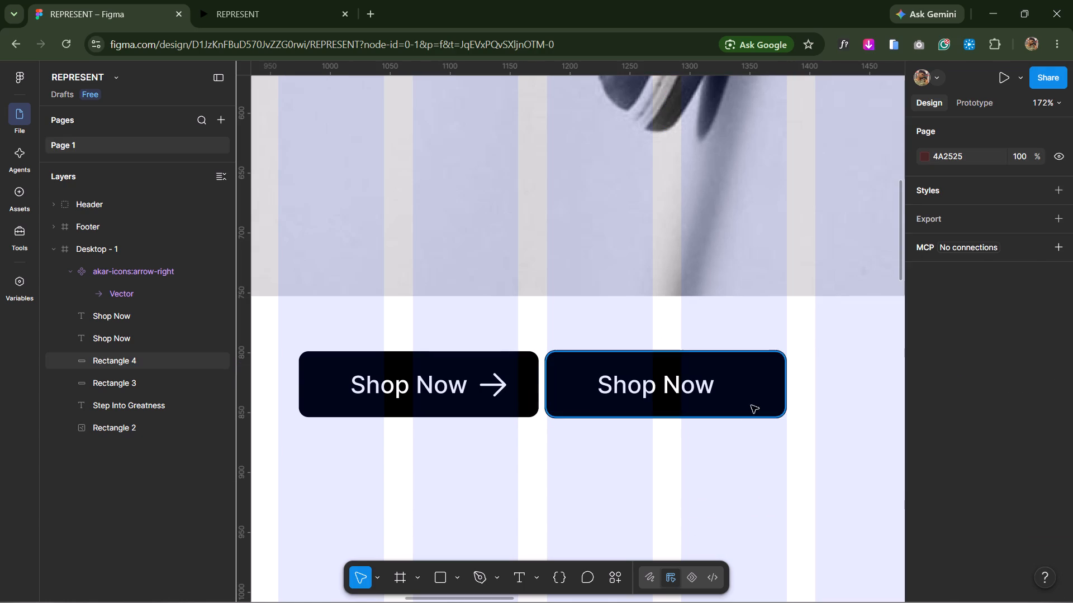
Change the copied button's rectangle fill to white FFFFFF.
click(755, 399)
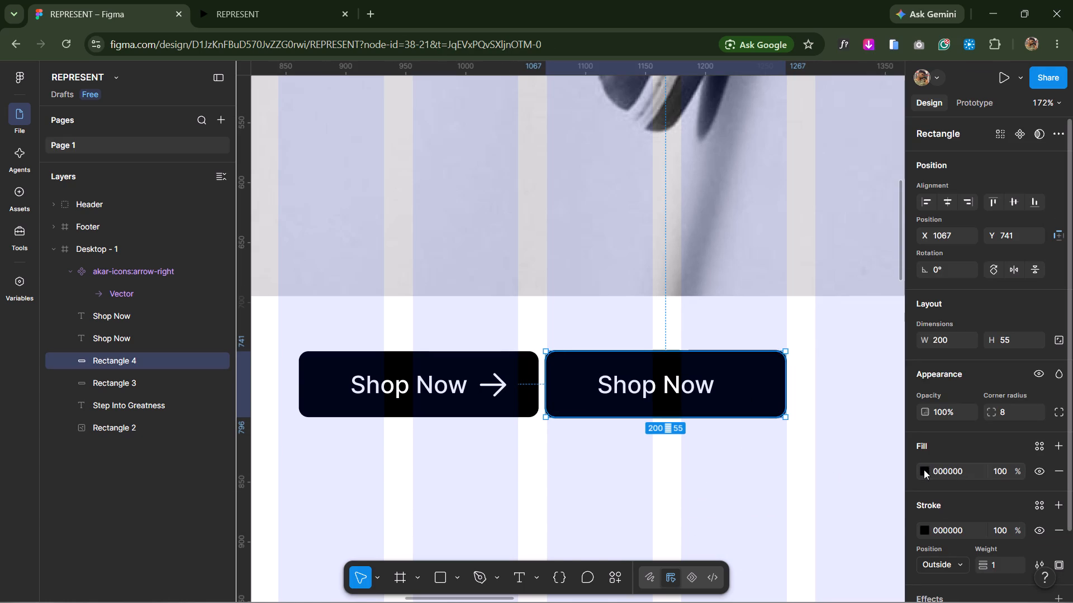
click(924, 470)
drag(805, 415, 708, 296)
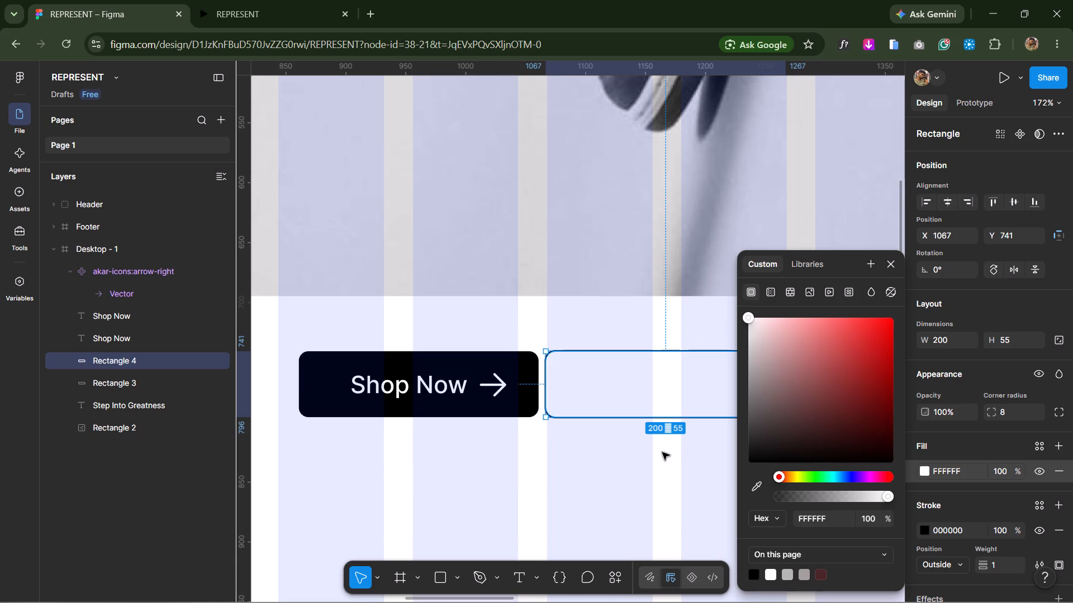
click(658, 454)
Change the Shop Now label on the white outlined button to black 000000.
click(666, 379)
double_click(667, 383)
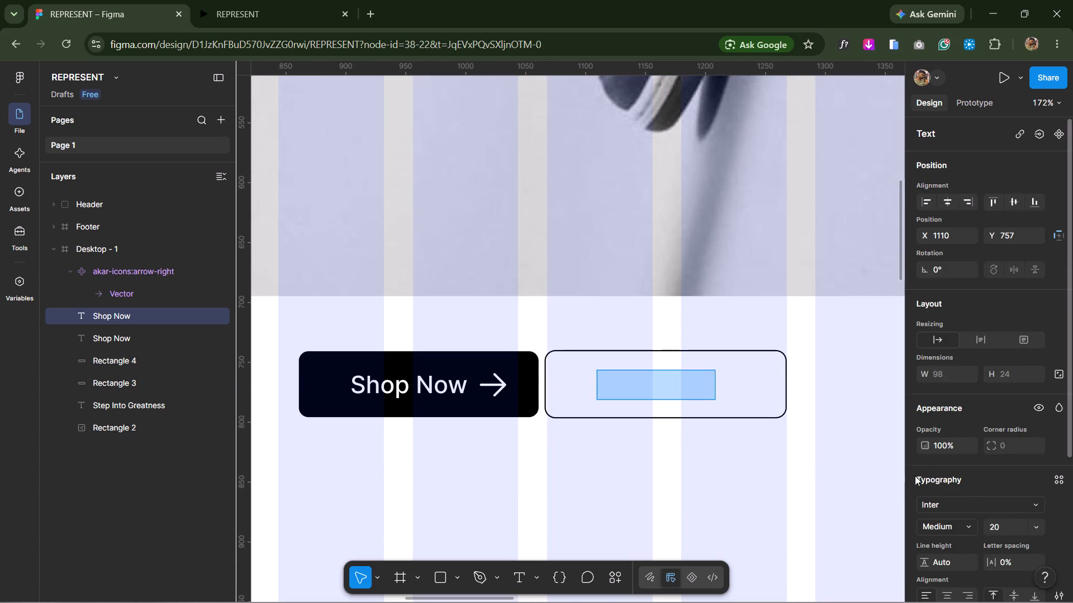
scroll(970, 482, down, 4)
click(923, 461)
drag(804, 437, 765, 465)
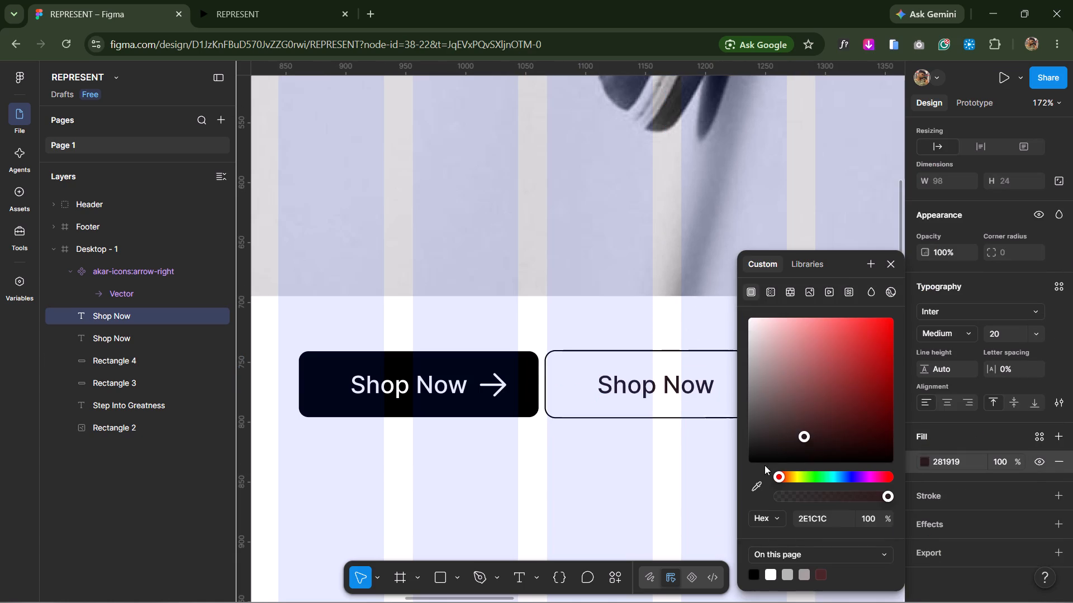
drag(765, 465, 714, 485)
click(633, 487)
click(685, 478)
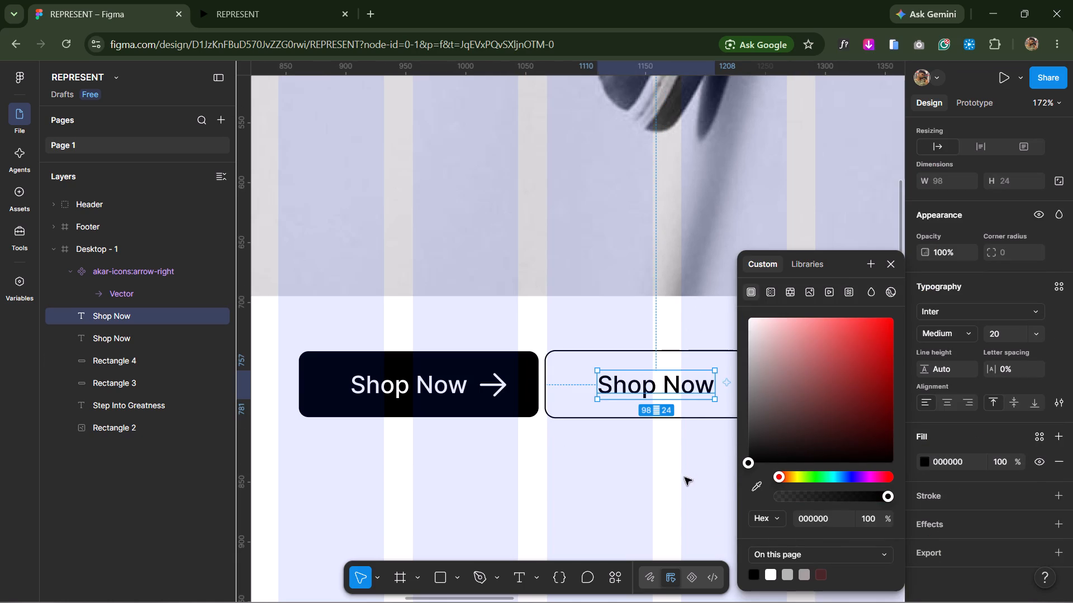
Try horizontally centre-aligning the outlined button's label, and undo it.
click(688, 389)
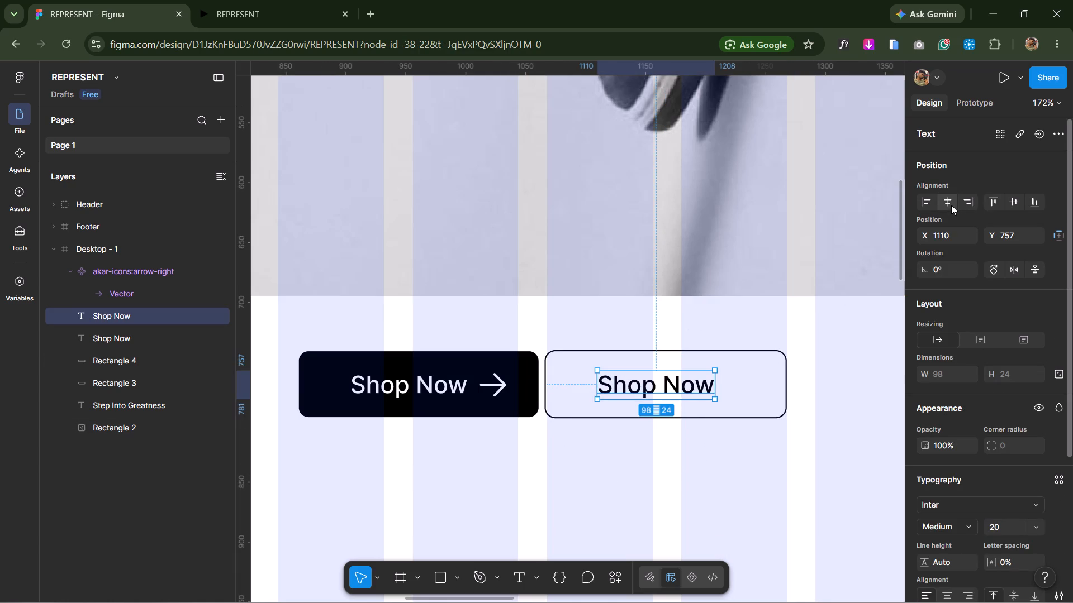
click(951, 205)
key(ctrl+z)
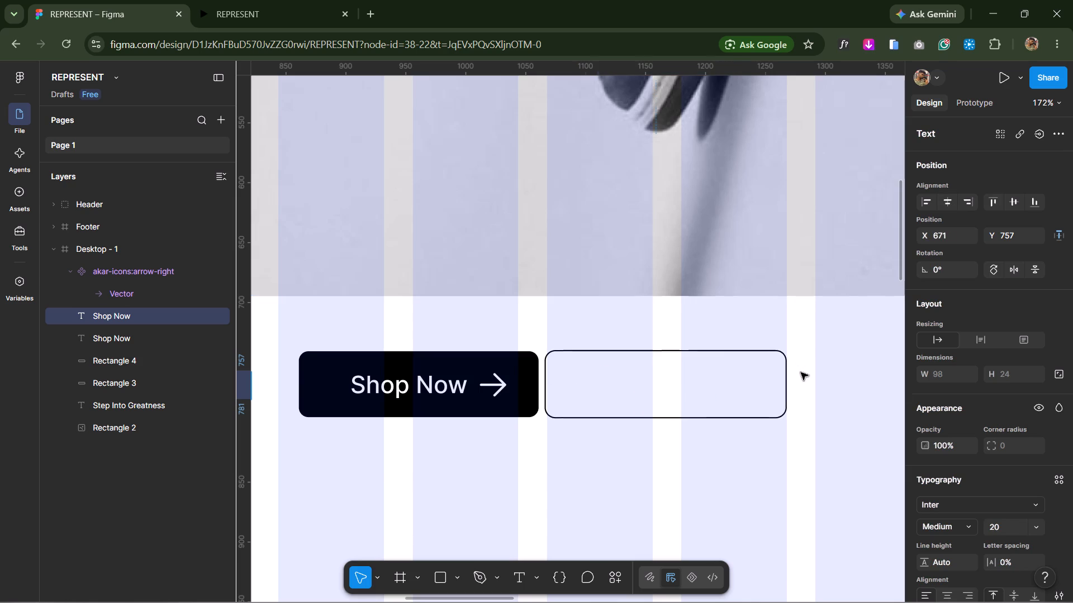
Replace the outlined button's label with "Explore Brands".
double_click(668, 387)
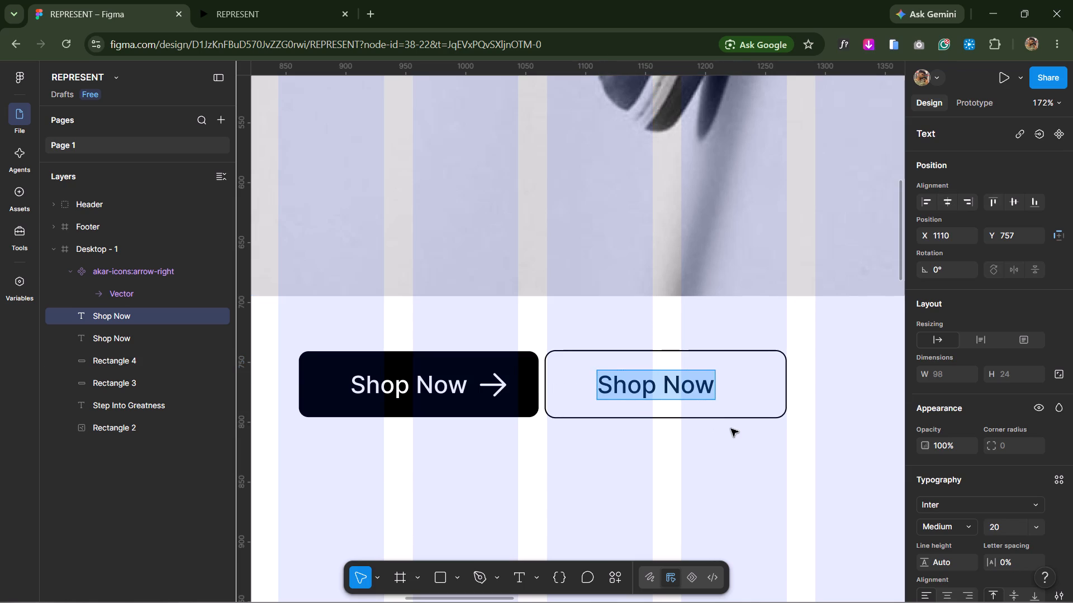
text(Explore)
key(space)
text(Brands)
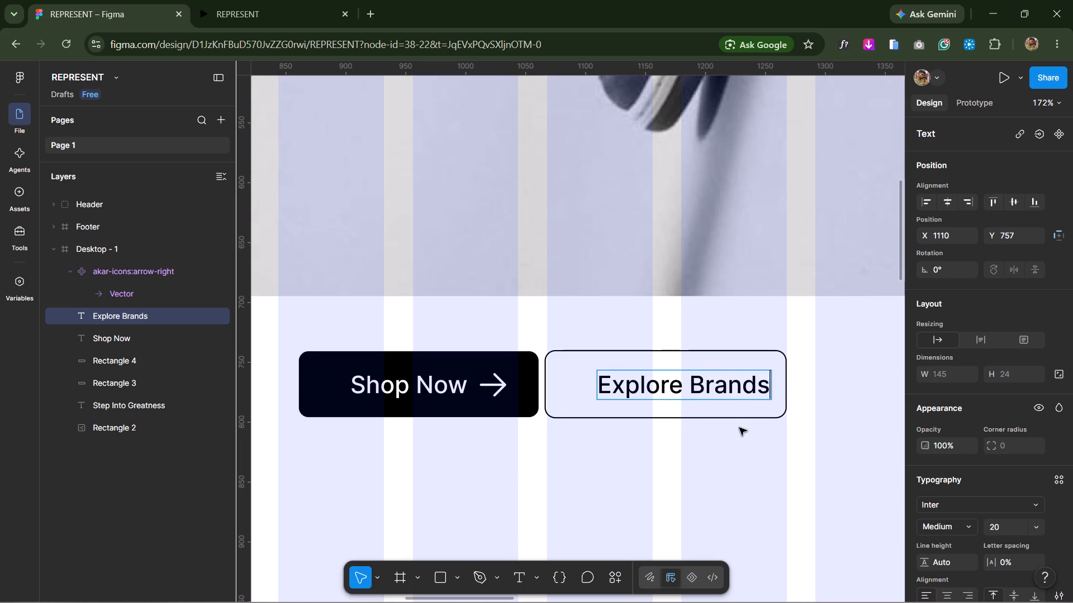
click(740, 438)
Reposition the Explore Brands label so it sits centred inside the outlined button.
drag(708, 390, 694, 390)
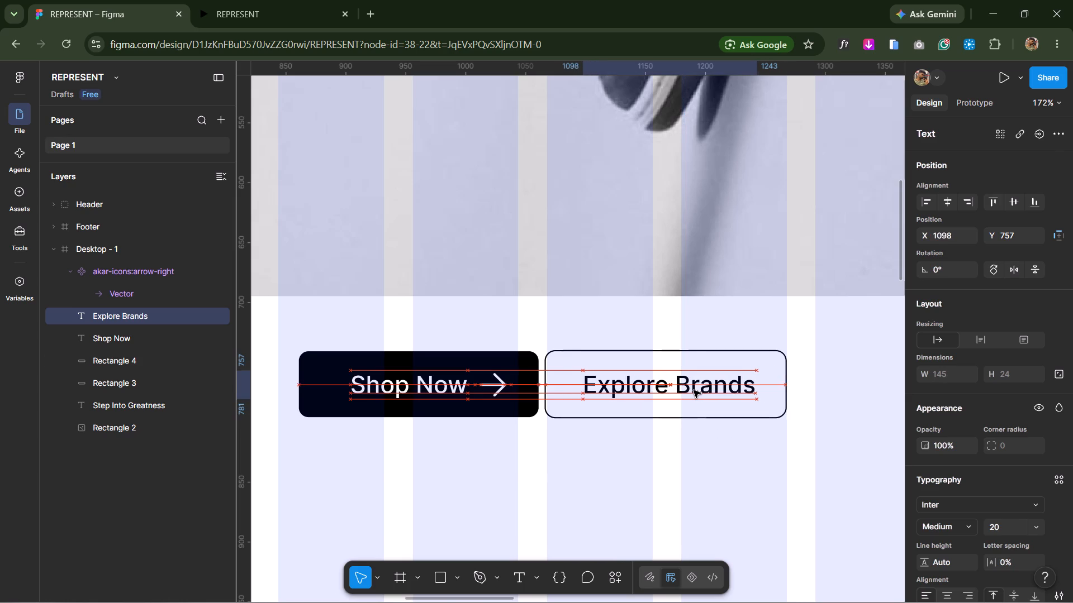
drag(694, 390, 689, 390)
click(713, 452)
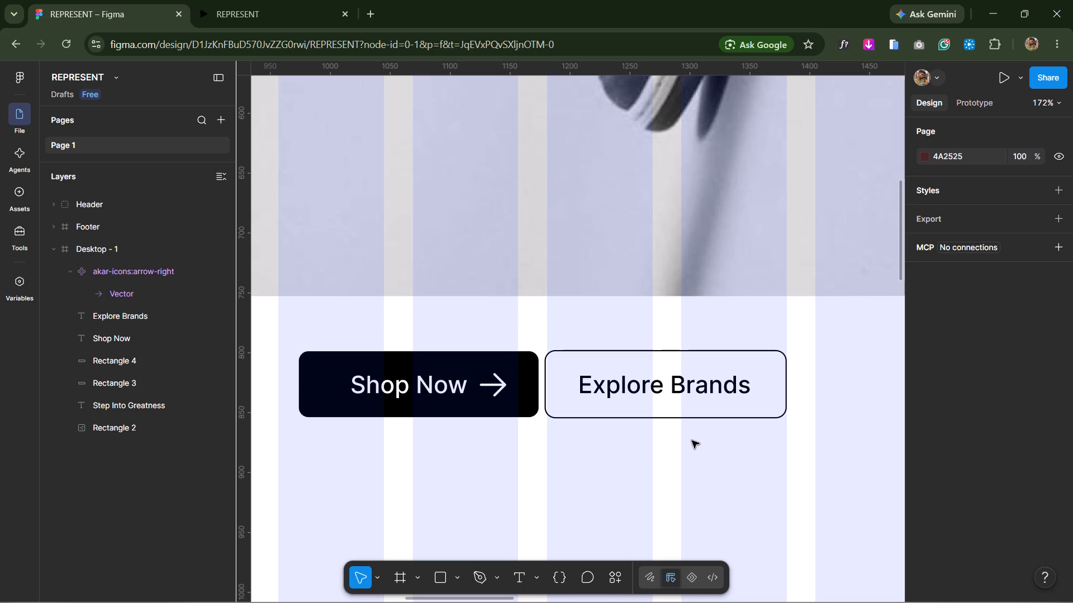
Check the reference design's buttons, and group the Explore Brands label with its outlined rectangle.
key(alt+Tab)
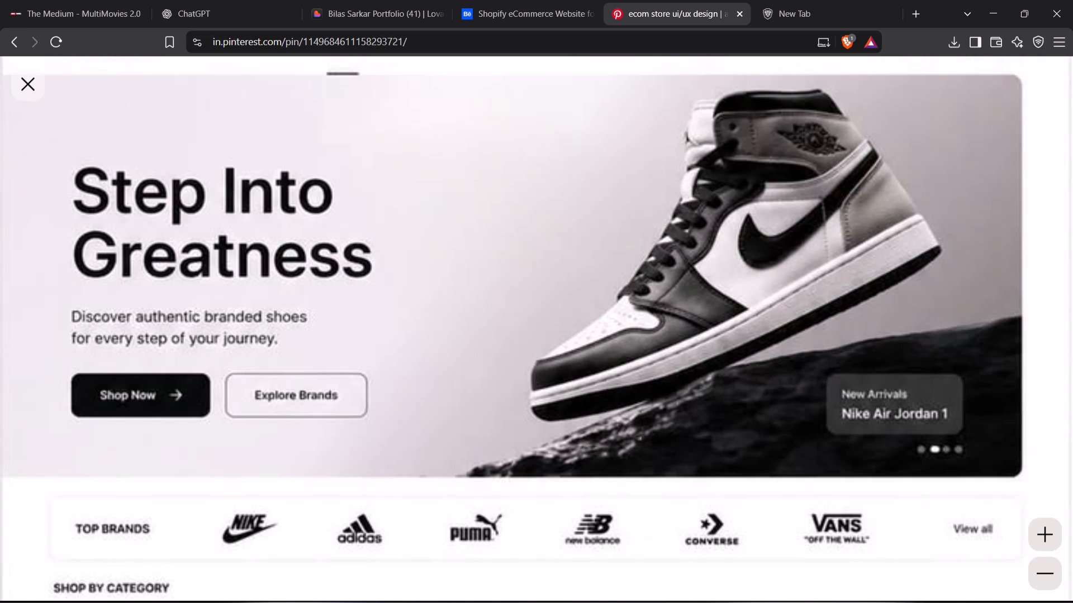
key(alt+Tab)
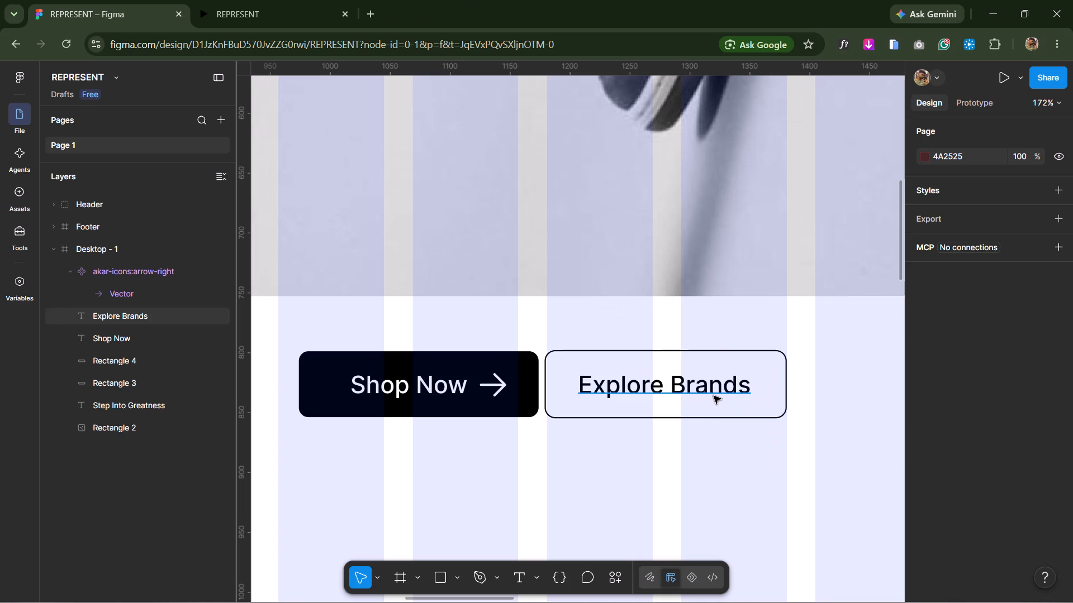
ctrl+scroll(735, 463, down, 4)
key(space)
key(space)
key(space)
key(space)
key(space)
key(space)
key(space)
key(space)
key(space)
key(space)
key(space)
key(space)
key(space)
key(space)
key(space)
key(space)
drag(709, 473, 625, 493)
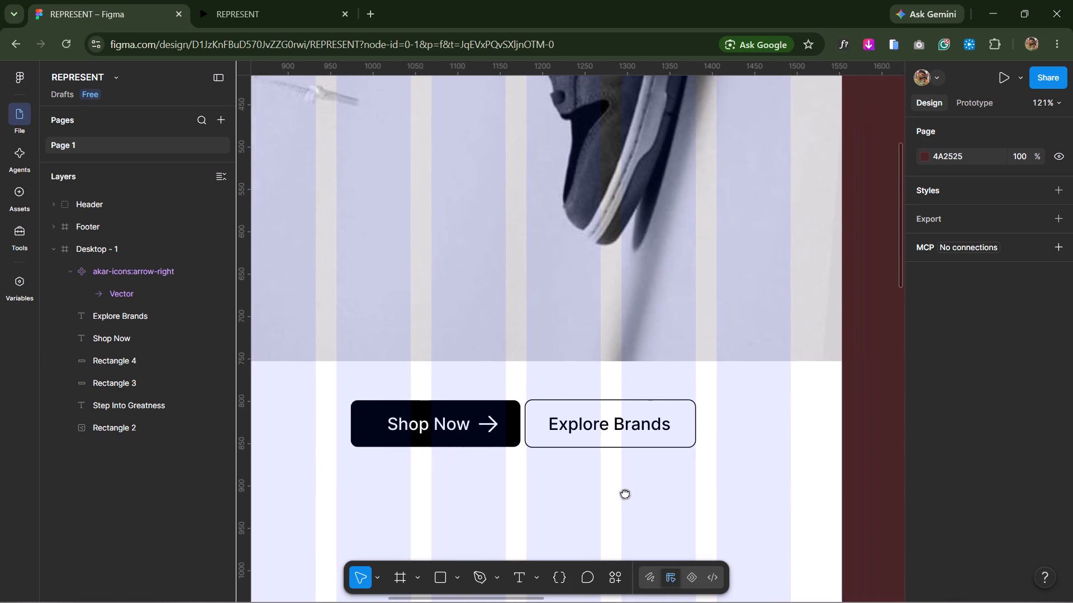
drag(625, 493, 616, 503)
drag(674, 488, 576, 413)
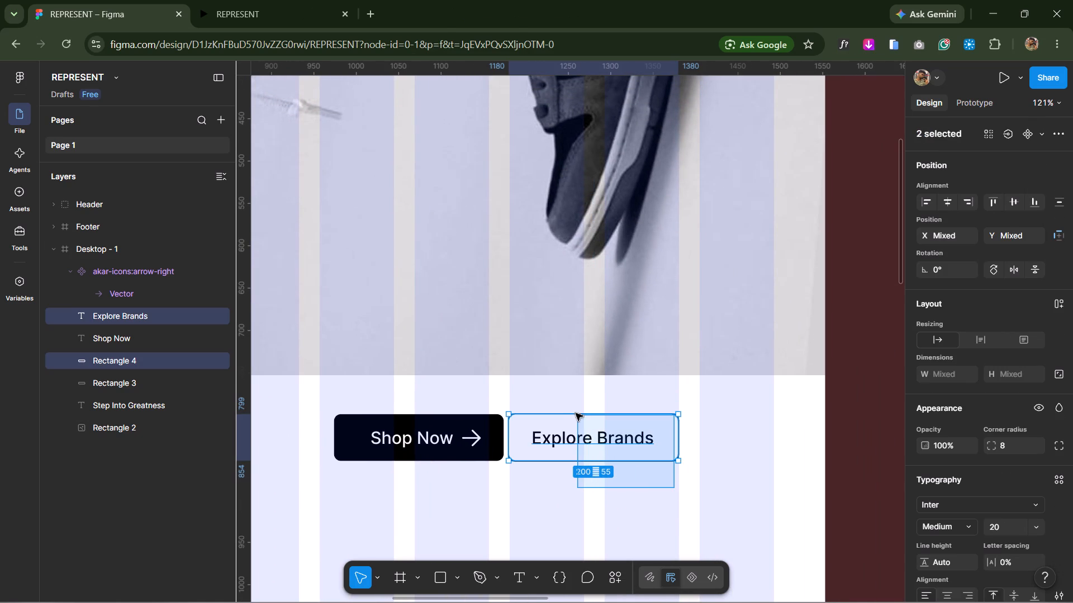
drag(576, 413, 562, 403)
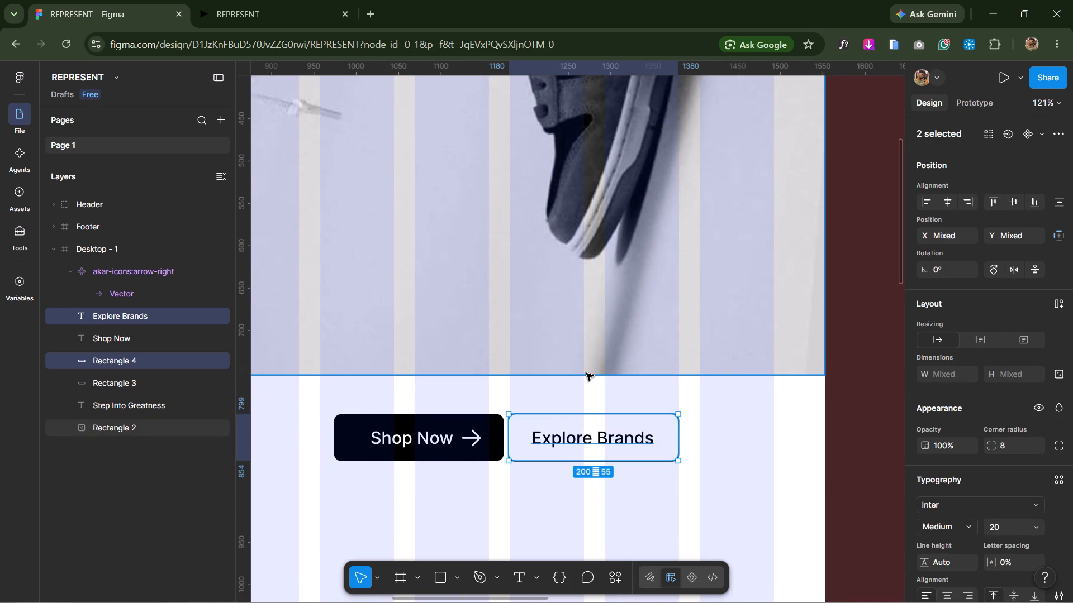
key(ctrl+g)
click(561, 492)
Group the Shop Now button's black rectangle, label and arrow icon.
drag(335, 488, 324, 419)
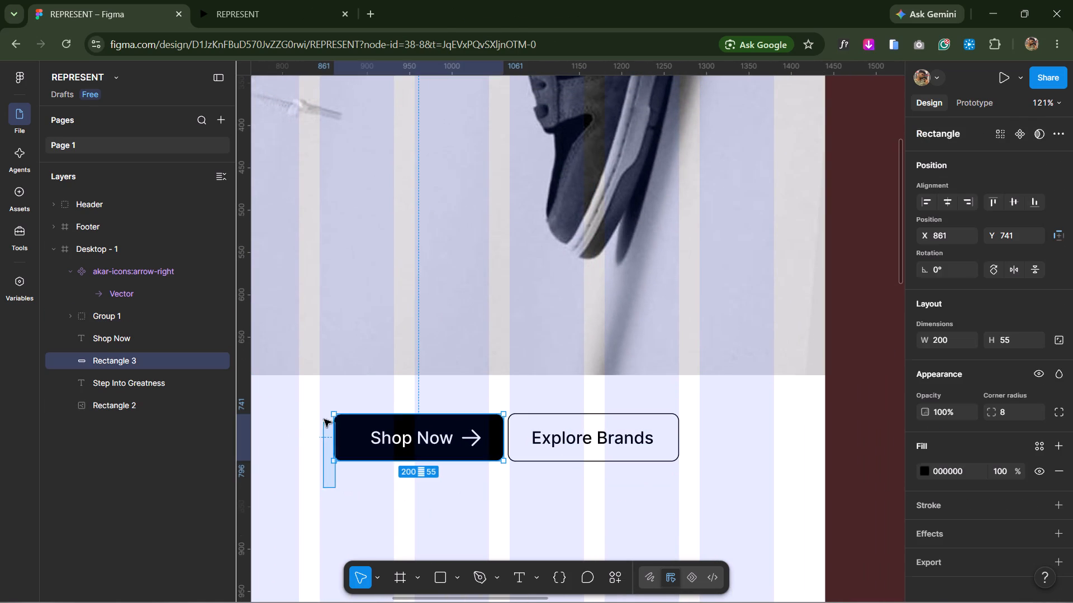
drag(324, 419, 482, 402)
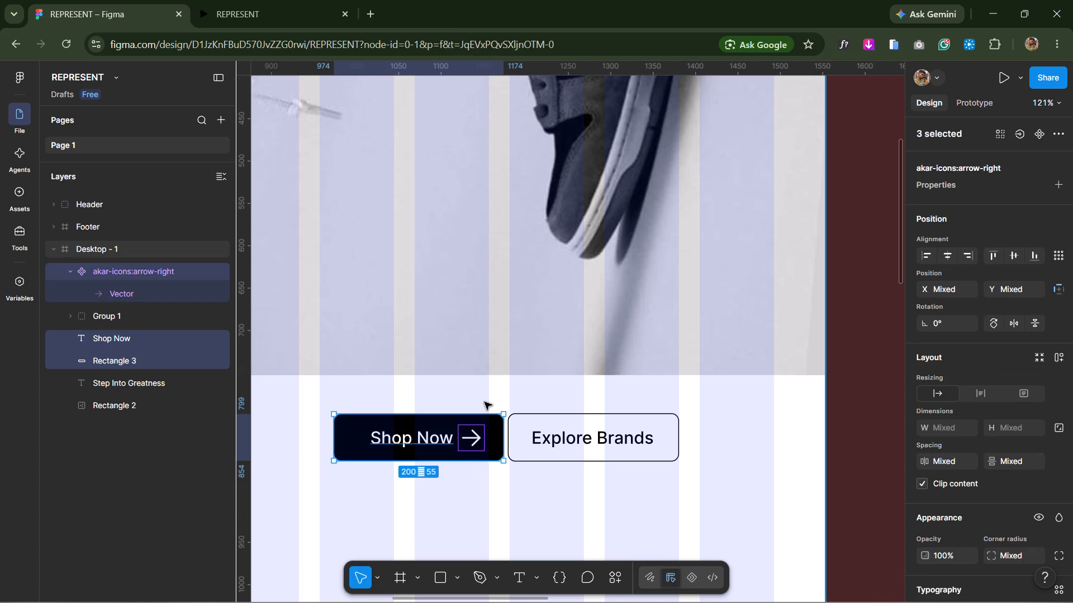
key(ctrl+g)
click(429, 496)
Move the Explore Brands and Shop Now button groups onto the hero image's lower part, side by side at Y 614.
drag(597, 443, 600, 414)
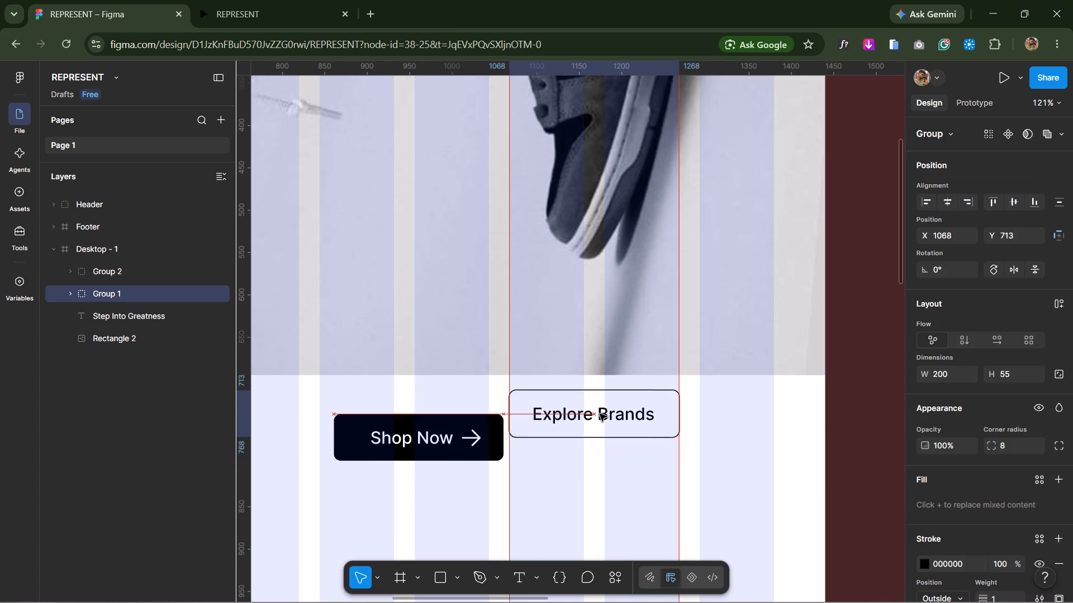
drag(600, 414, 596, 336)
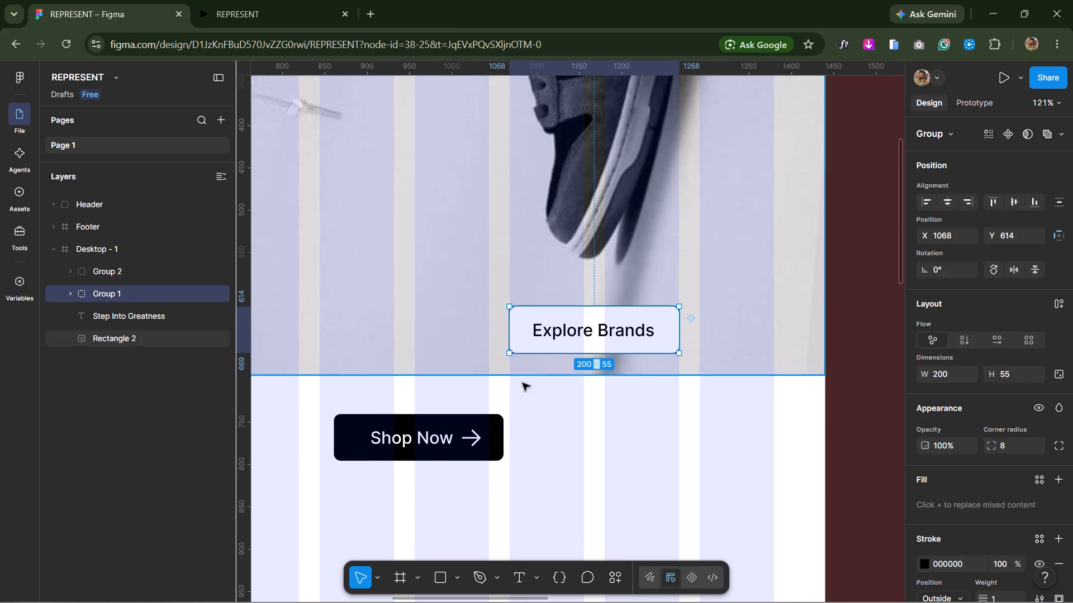
drag(440, 441, 429, 332)
click(516, 479)
Look over the repositioned hero buttons and compare them with the buttons in the reference design.
ctrl+scroll(609, 466, down, 3)
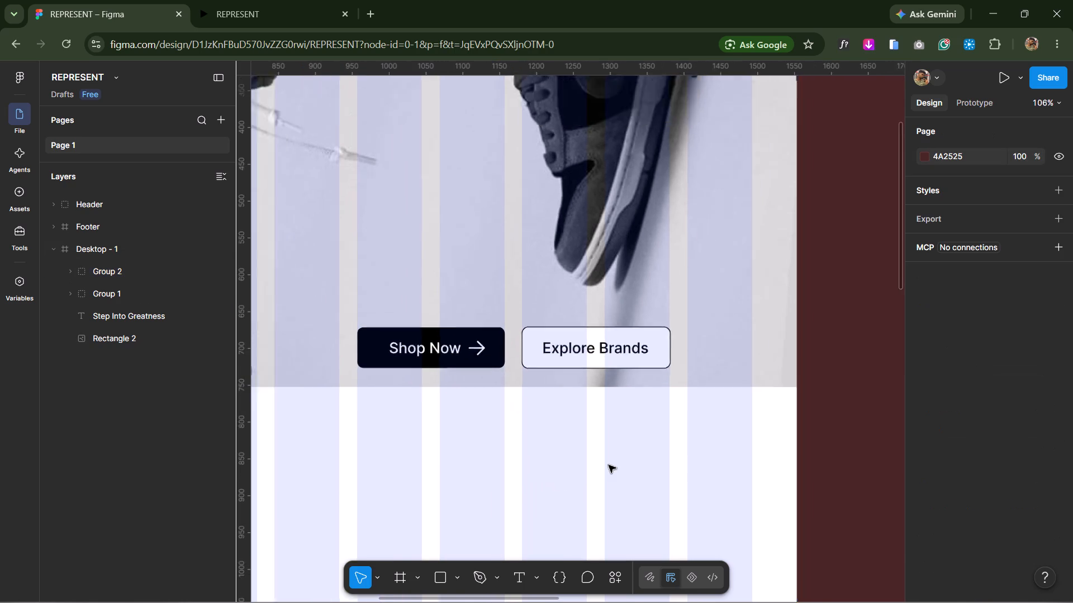
ctrl+scroll(609, 465, down, 3)
key(space)
key(space)
key(space)
key(space)
key(space)
key(space)
key(space)
key(space)
key(space)
key(space)
key(space)
key(space)
key(space)
key(space)
key(space)
key(space)
key(space)
key(space)
key(space)
key(space)
drag(519, 481, 673, 467)
key(alt+Tab)
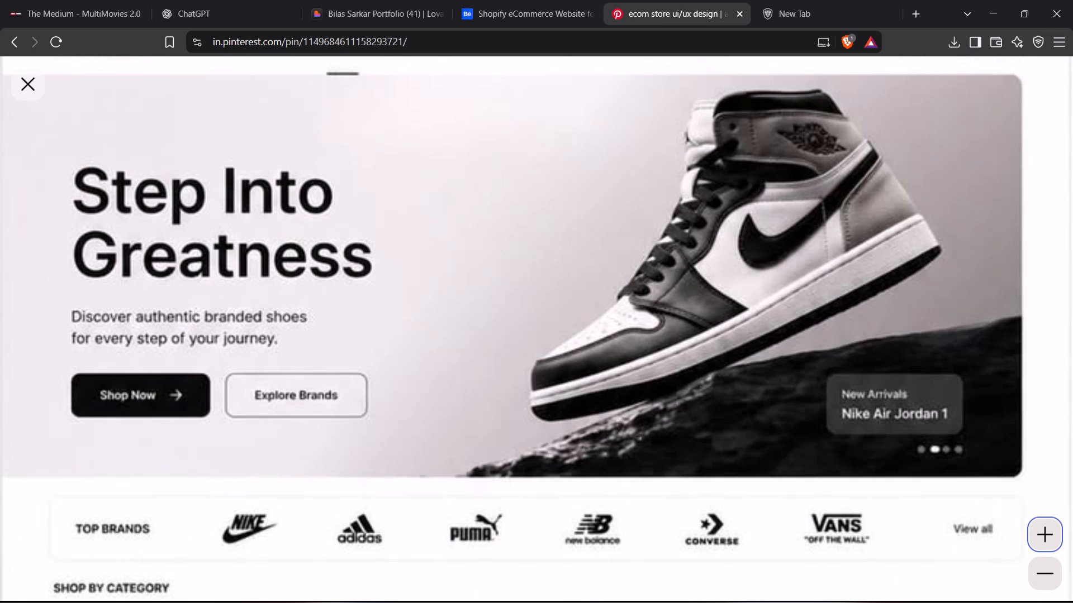
key(alt+Tab)
Reduce the Explore Brands button group's height to 50, keeping its top edge in place.
ctrl+scroll(761, 437, up, 11)
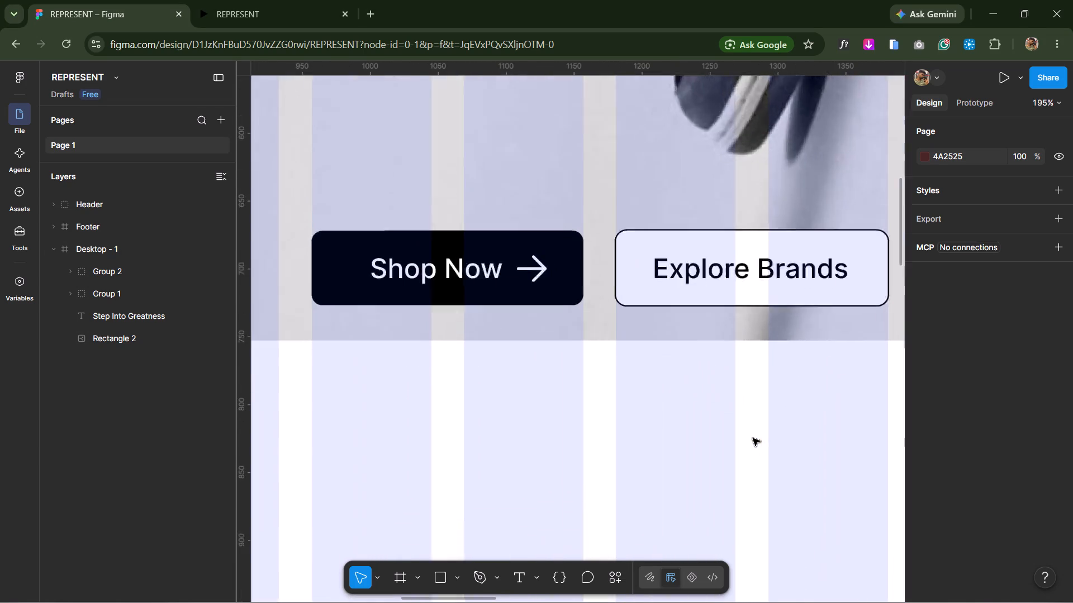
click(690, 257)
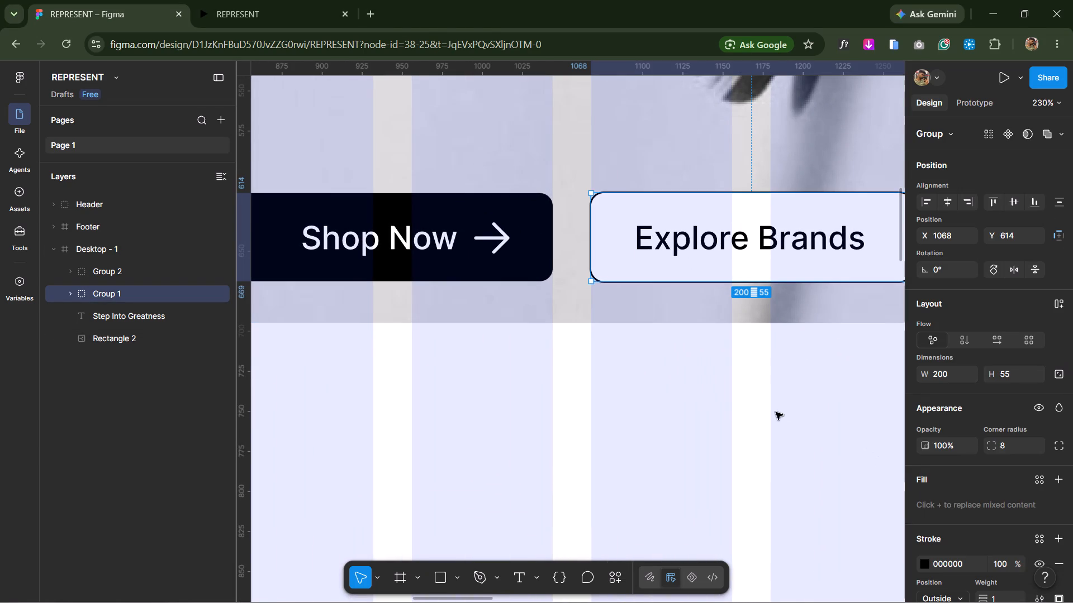
click(487, 270)
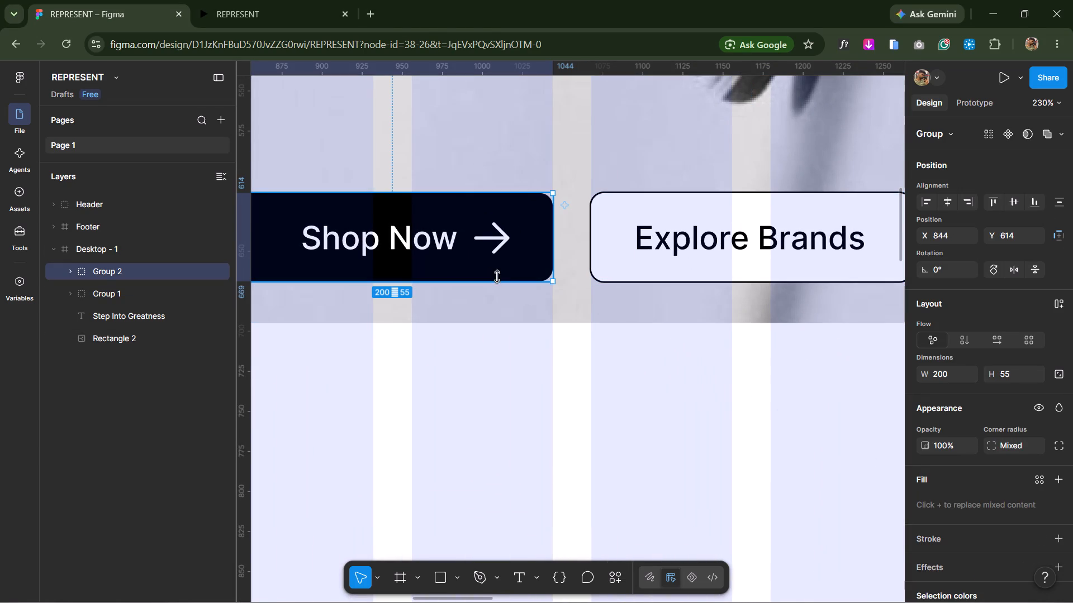
click(642, 270)
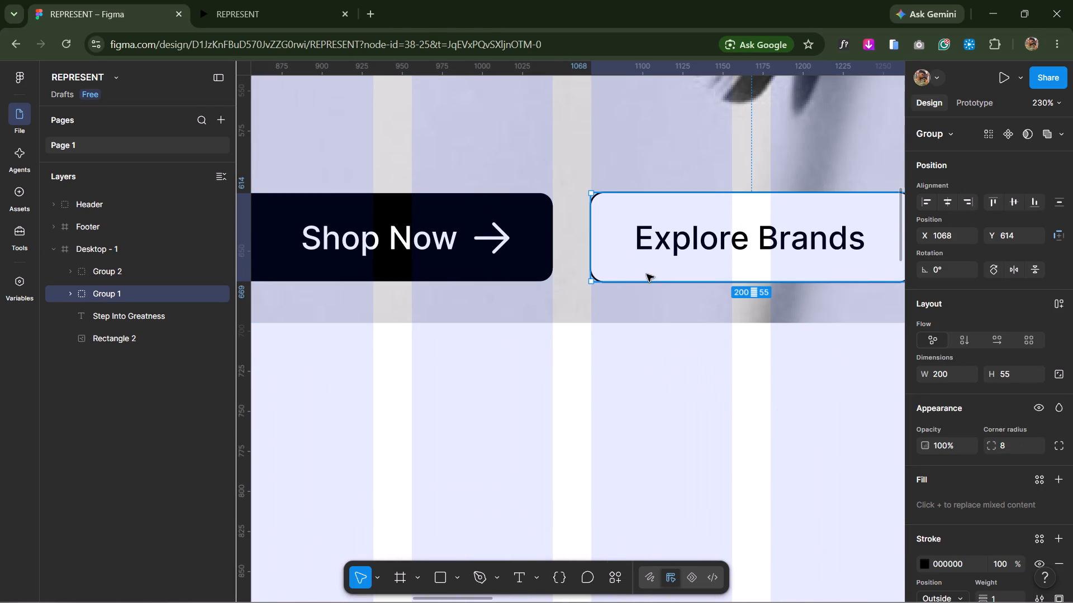
drag(713, 283, 713, 278)
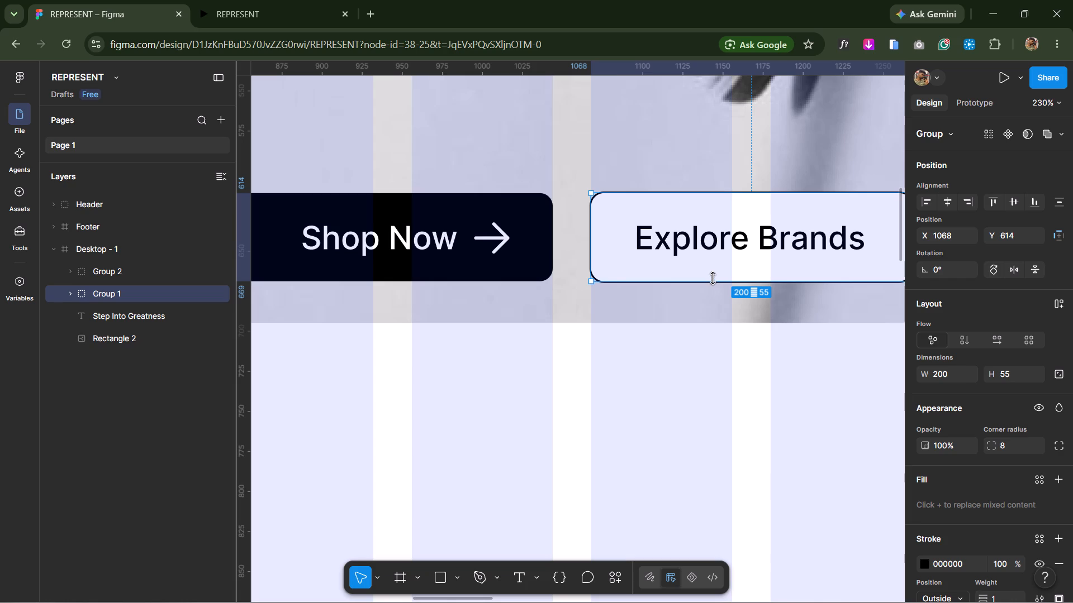
drag(713, 278, 710, 272)
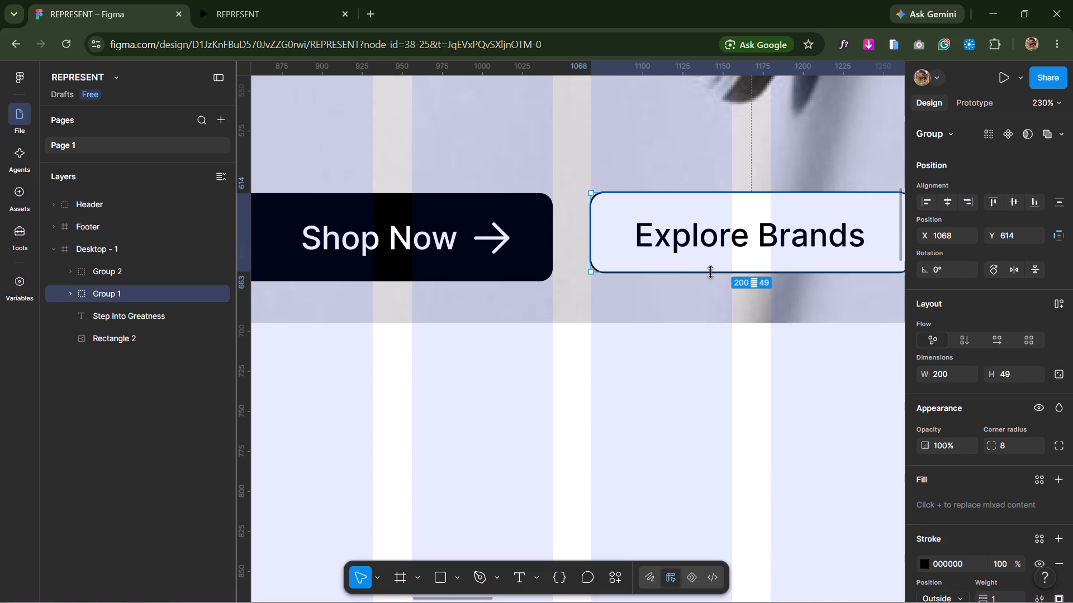
drag(710, 272, 709, 273)
click(711, 379)
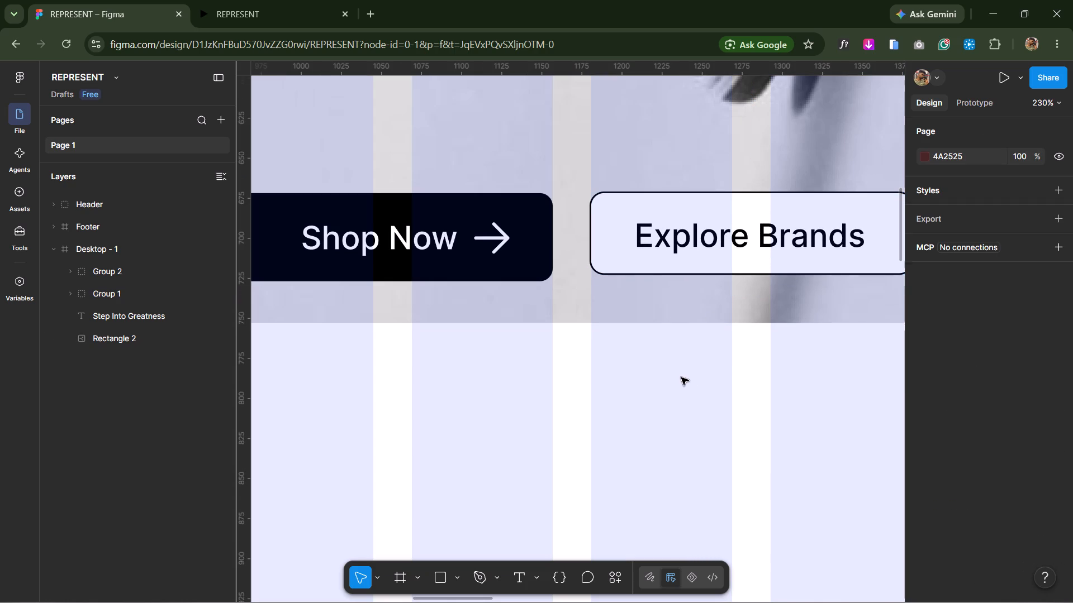
Set the Shop Now button group's height to 50.
click(495, 264)
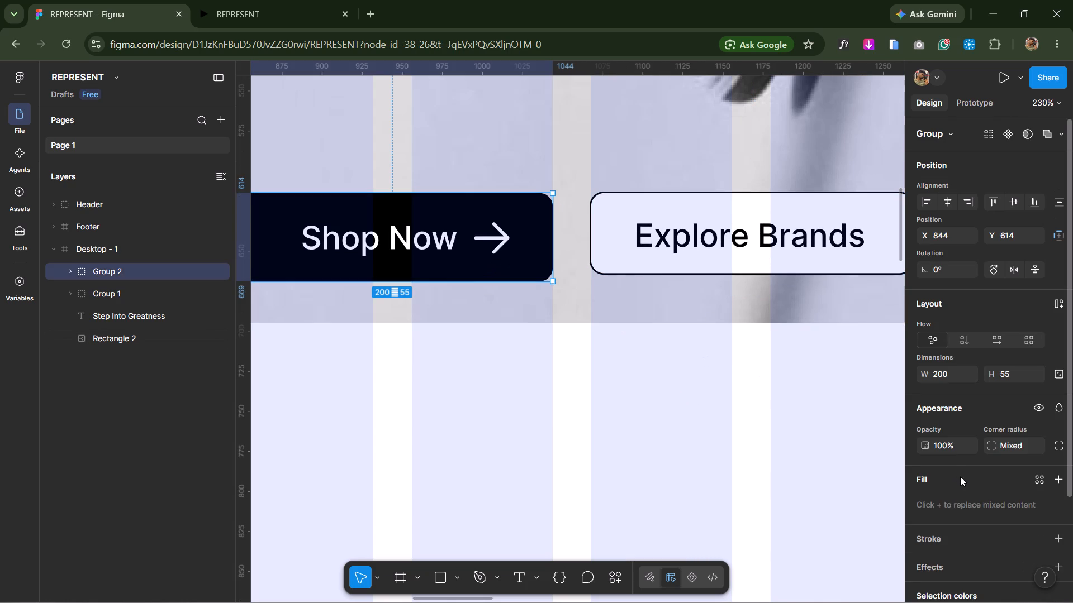
click(1010, 375)
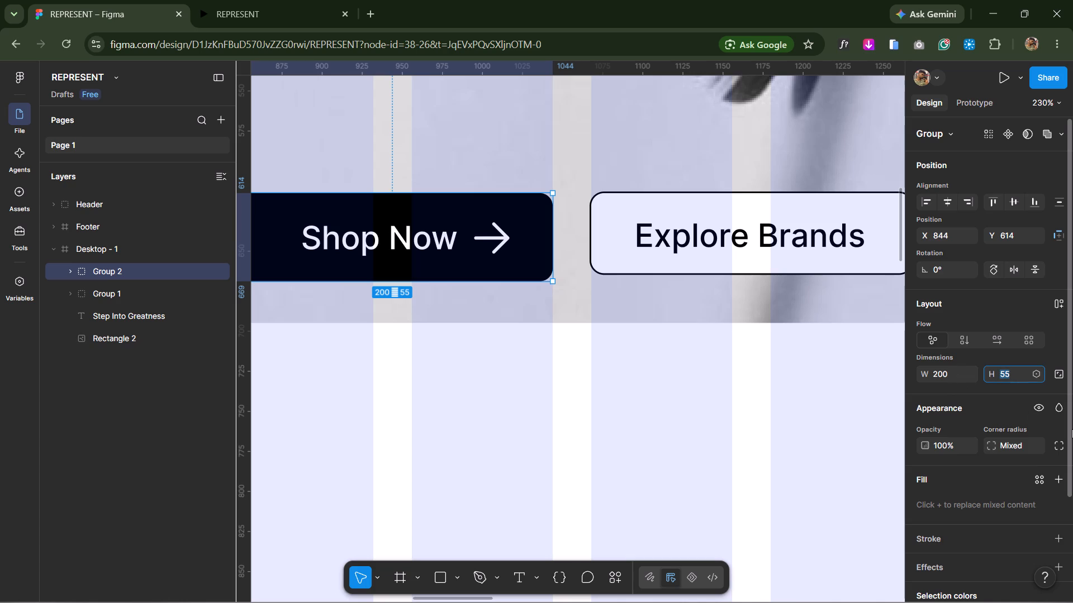
text(50)
click(794, 450)
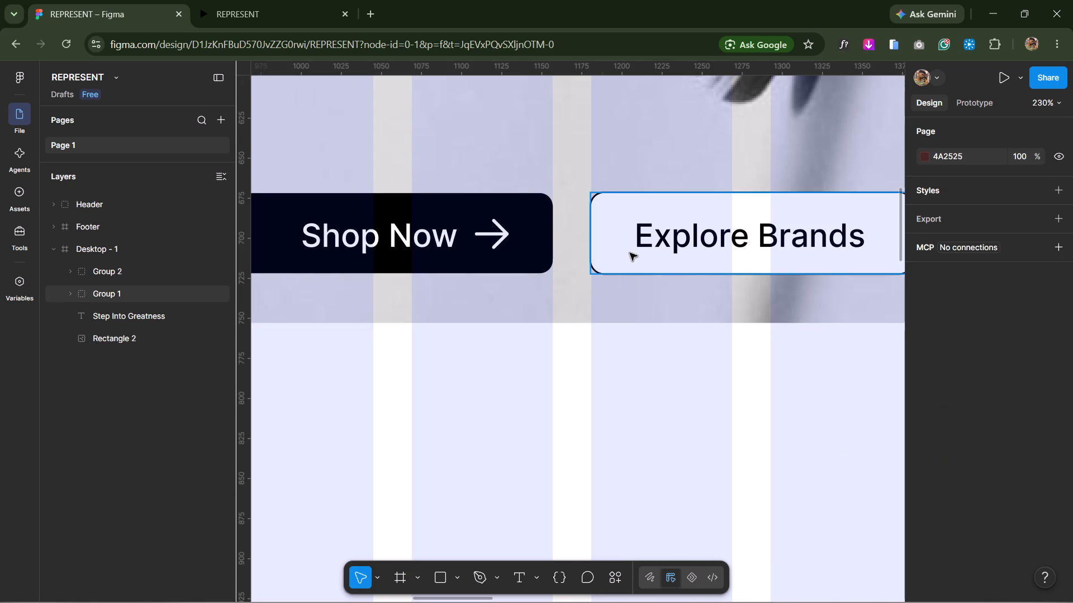
Add a drop shadow to the Shop Now button group with X 2, Y 2, blur 6 and 10% opacity.
ctrl+scroll(695, 423, down, 4)
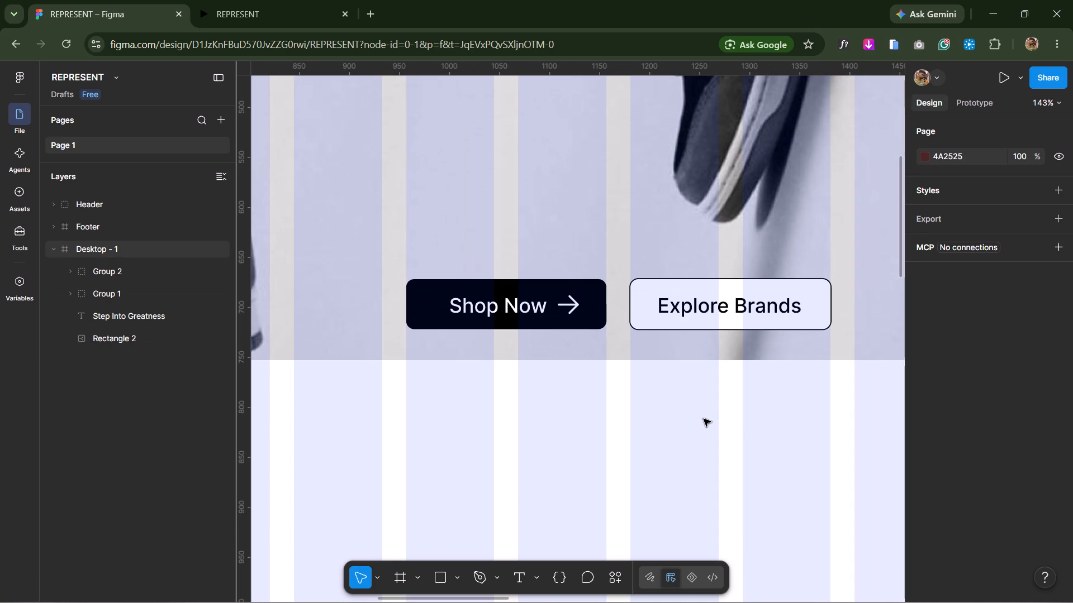
click(600, 317)
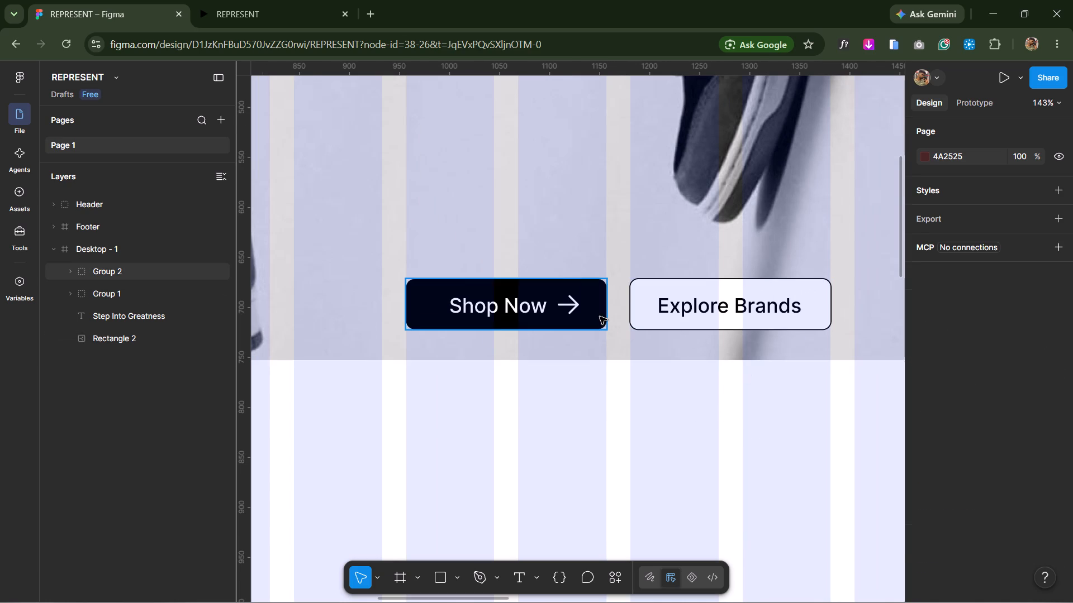
scroll(975, 465, down, 7)
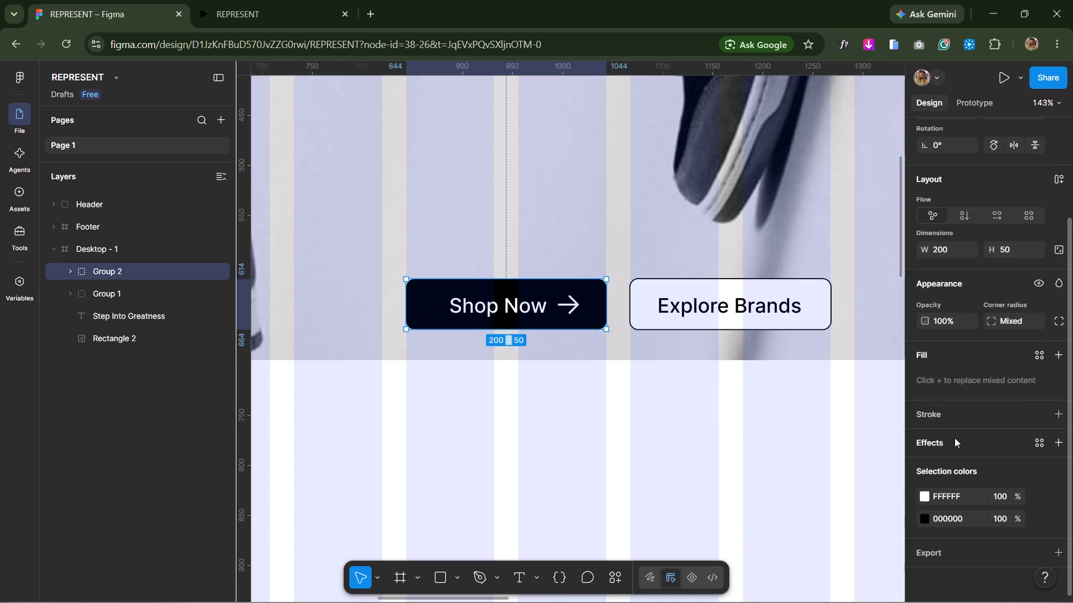
click(955, 438)
click(986, 326)
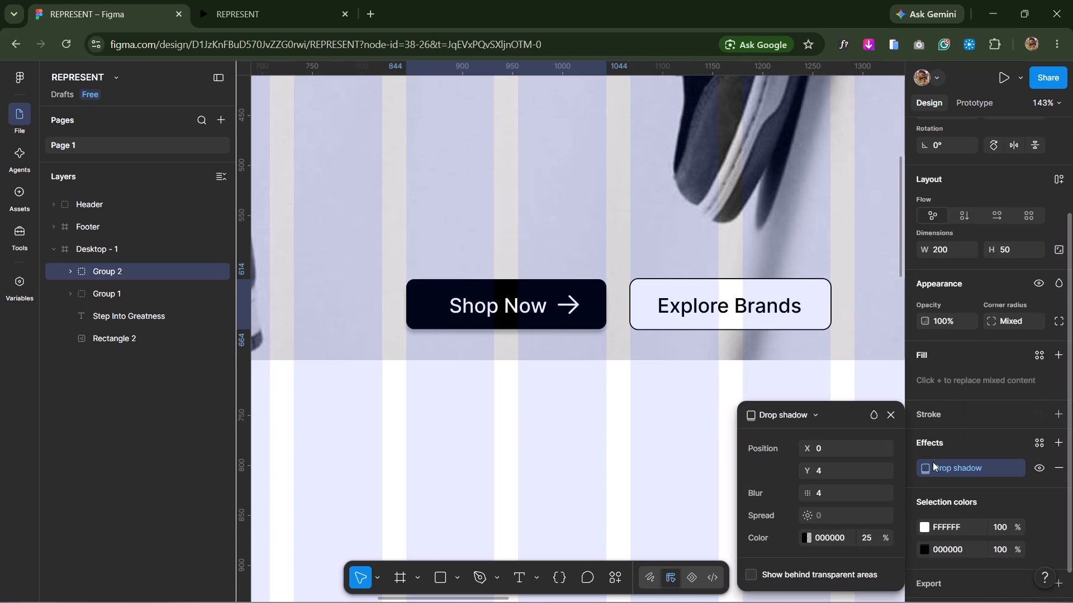
click(828, 447)
key(2)
click(841, 465)
key(2)
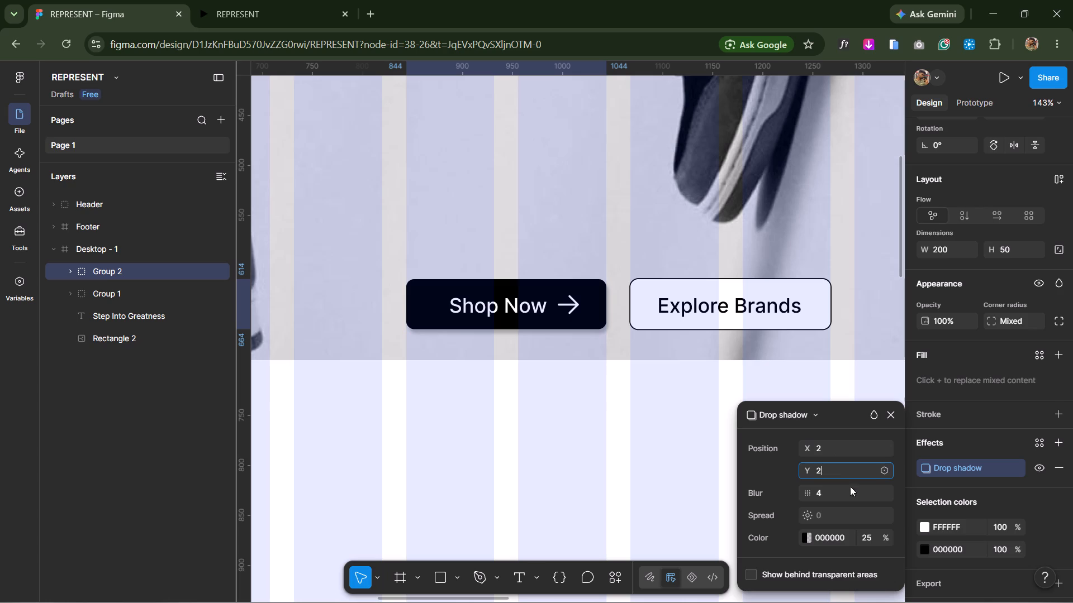
click(855, 495)
key(6)
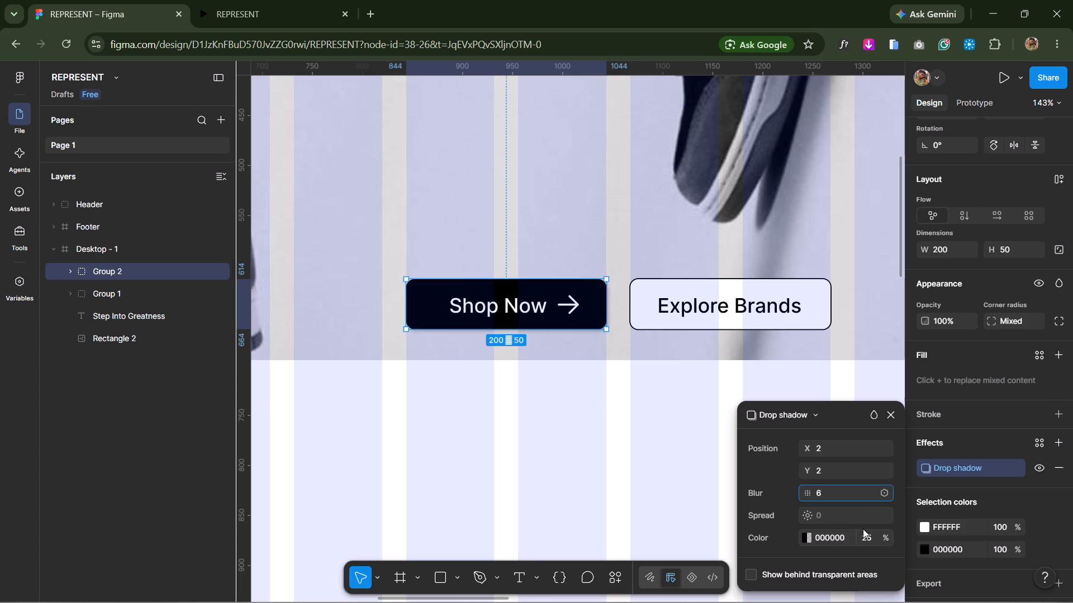
click(865, 530)
text(10)
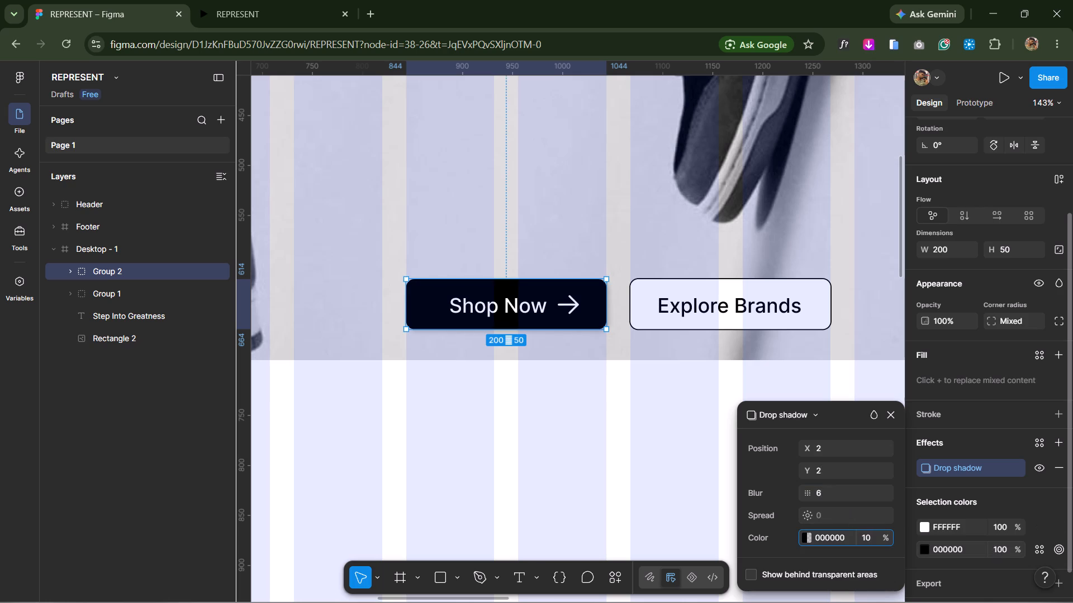
click(502, 453)
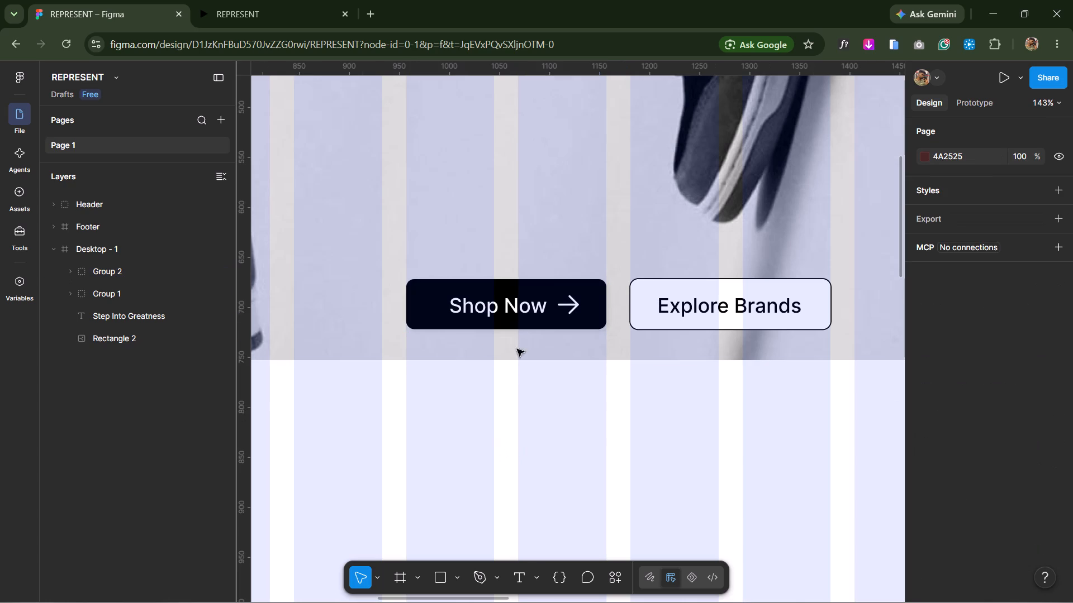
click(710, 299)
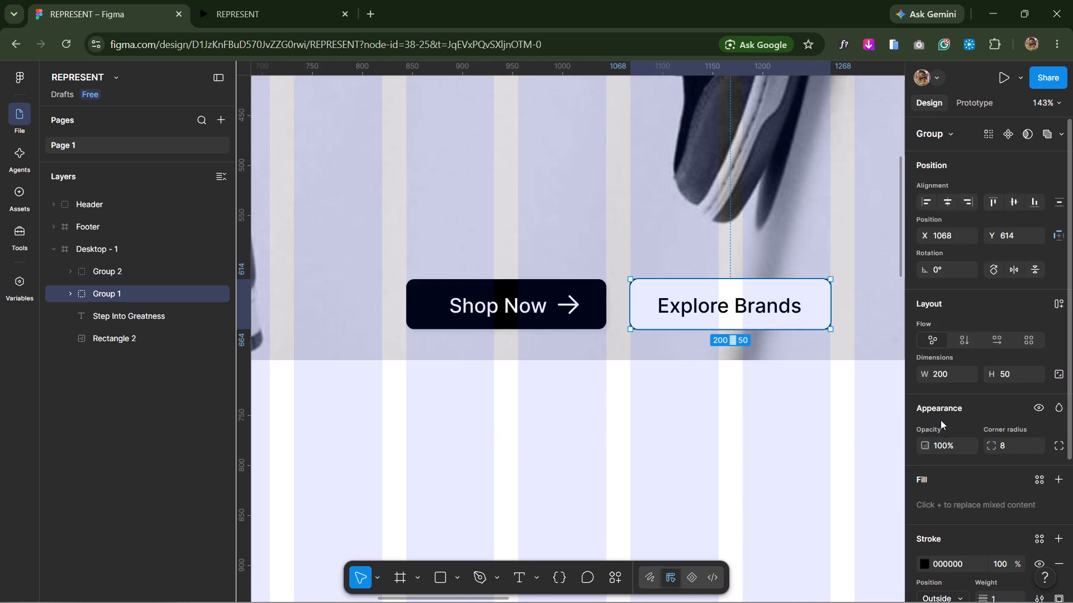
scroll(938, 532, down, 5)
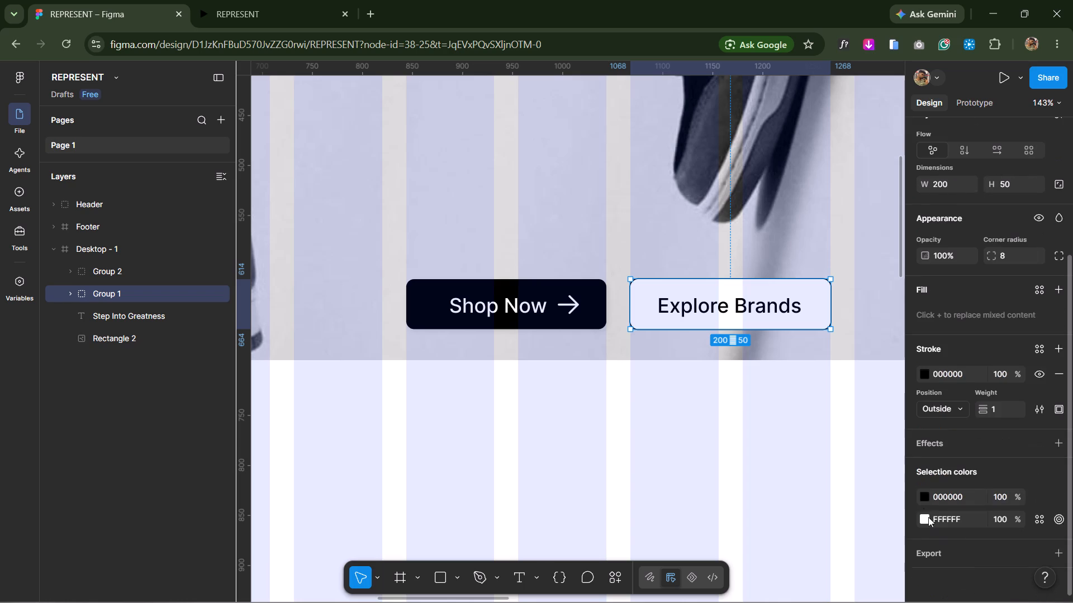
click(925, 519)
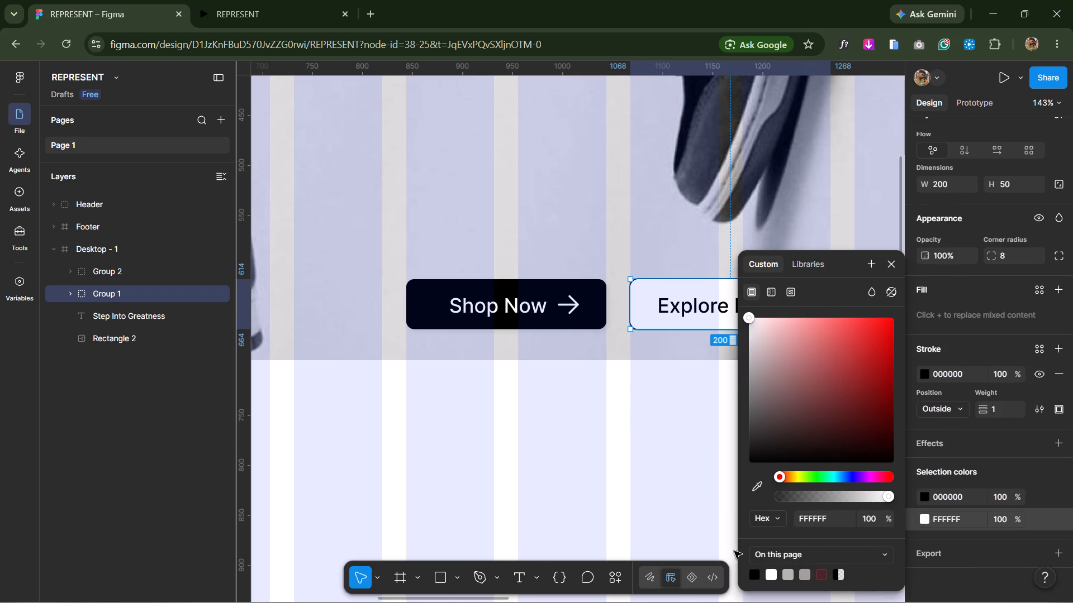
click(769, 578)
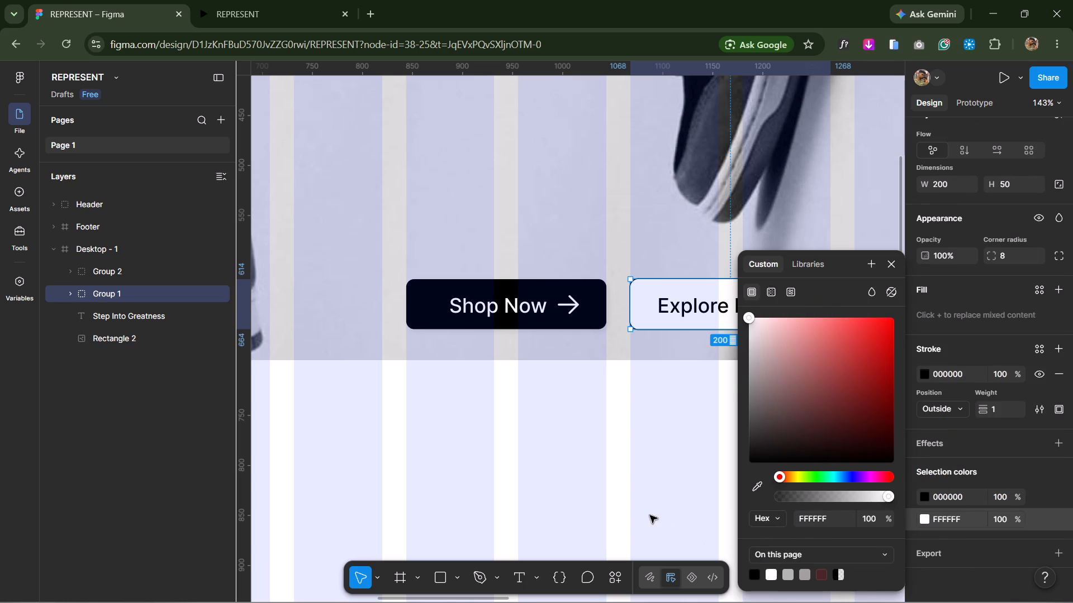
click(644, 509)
Add a drop shadow to the Explore Brands button group with X 2, Y 2, blur 6 and 10% opacity.
click(802, 306)
scroll(983, 513, down, 4)
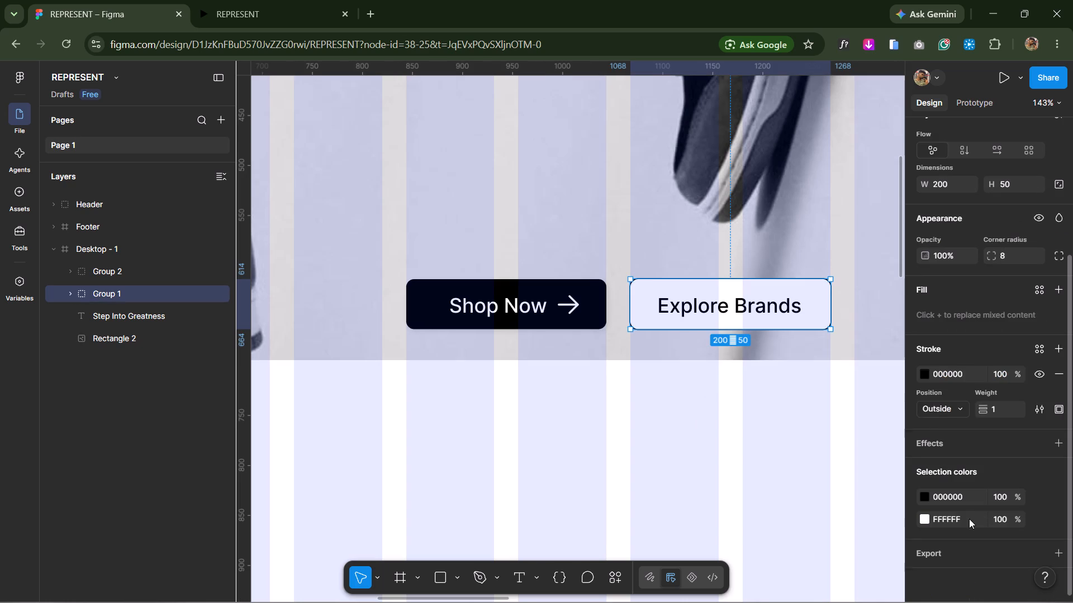
click(959, 441)
click(1003, 326)
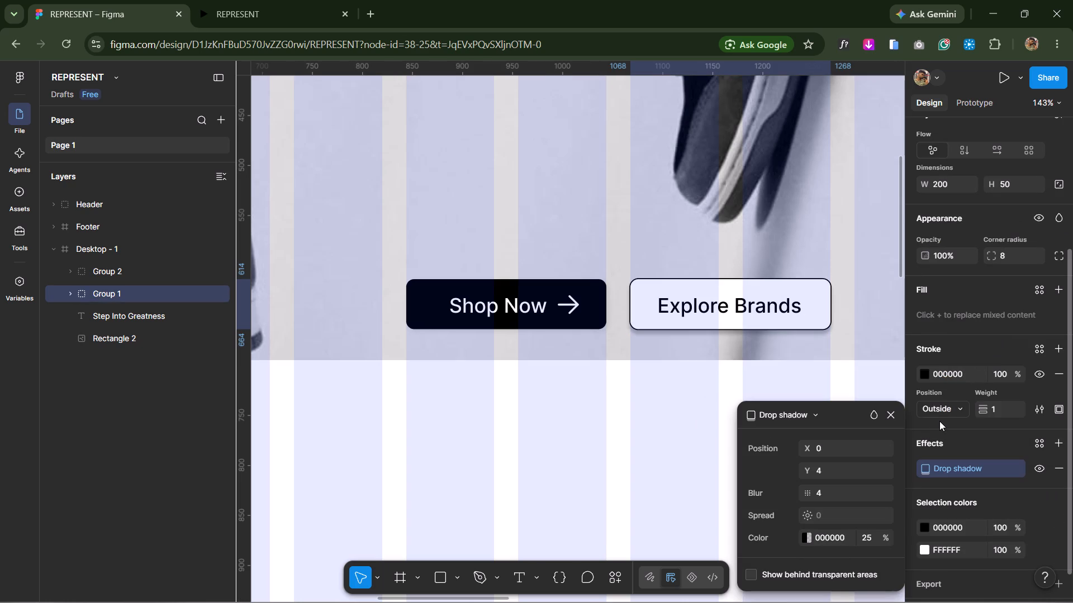
click(826, 441)
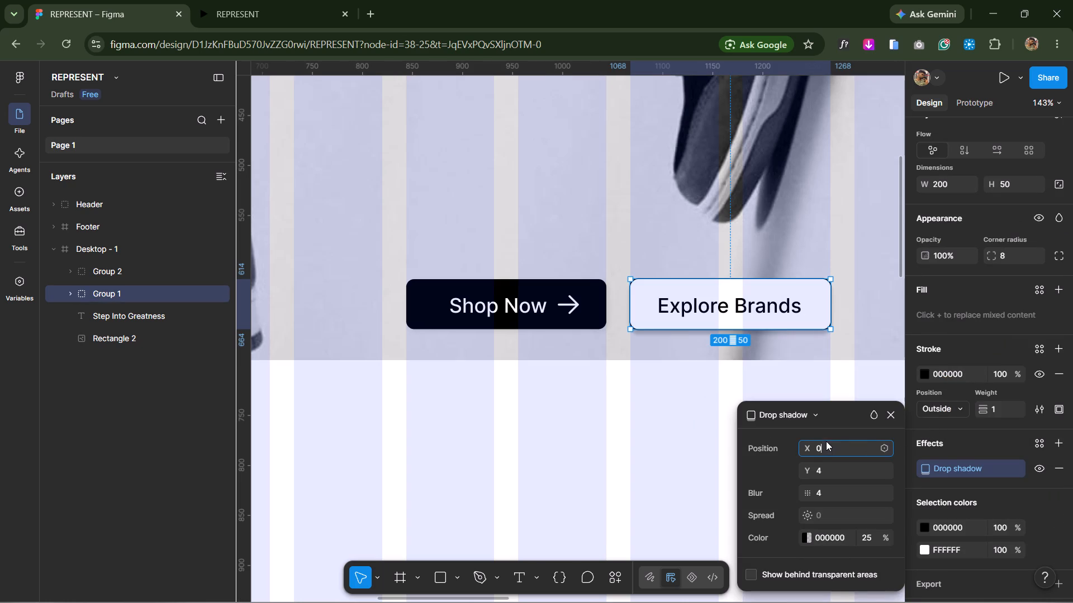
key(2)
click(833, 472)
key(2)
click(843, 498)
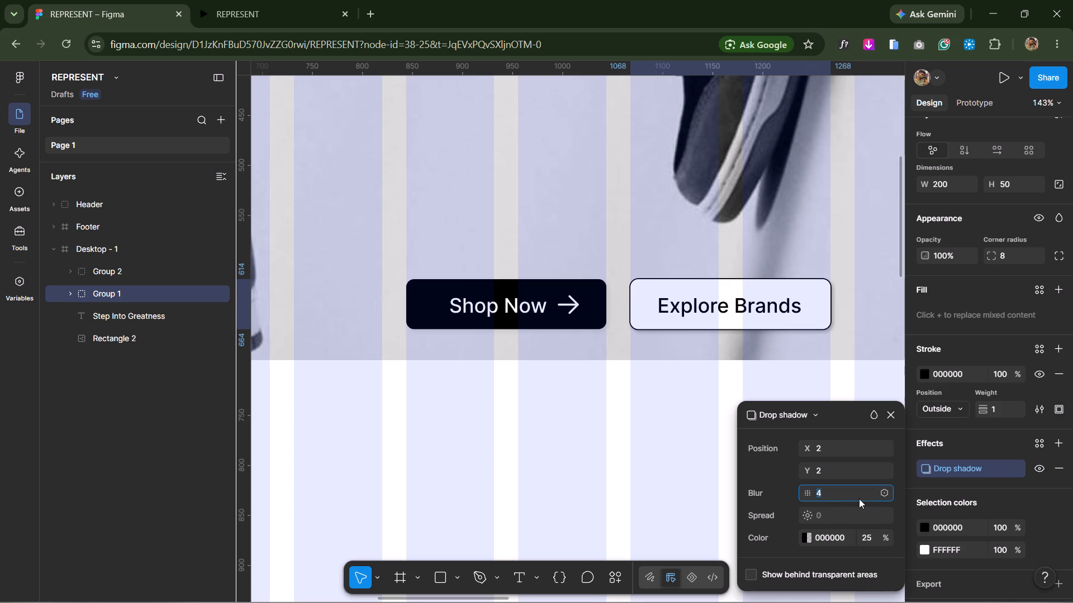
key(6)
click(867, 535)
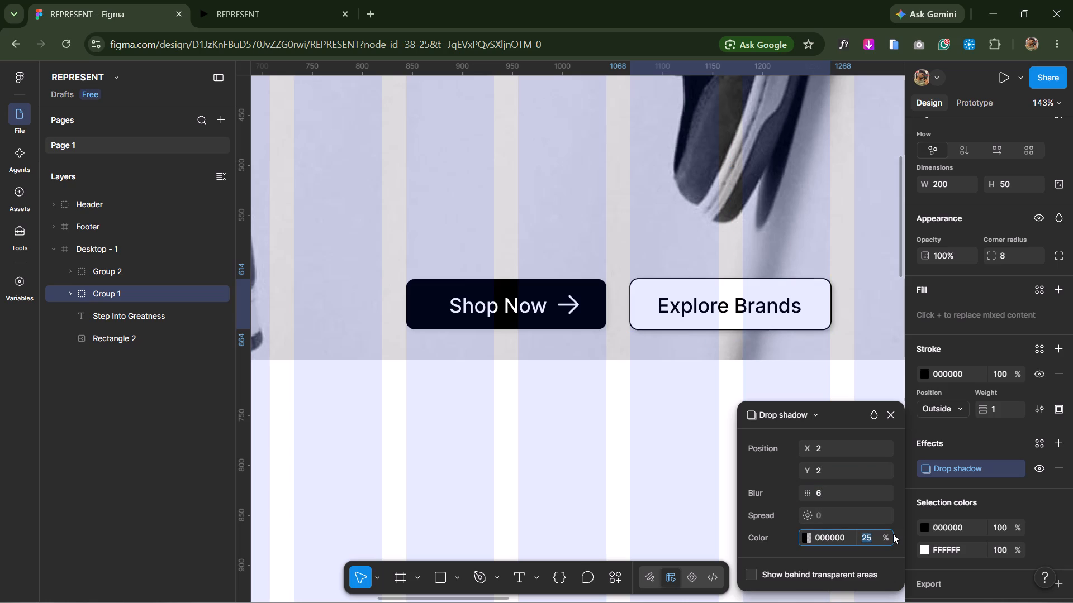
text(10)
click(633, 457)
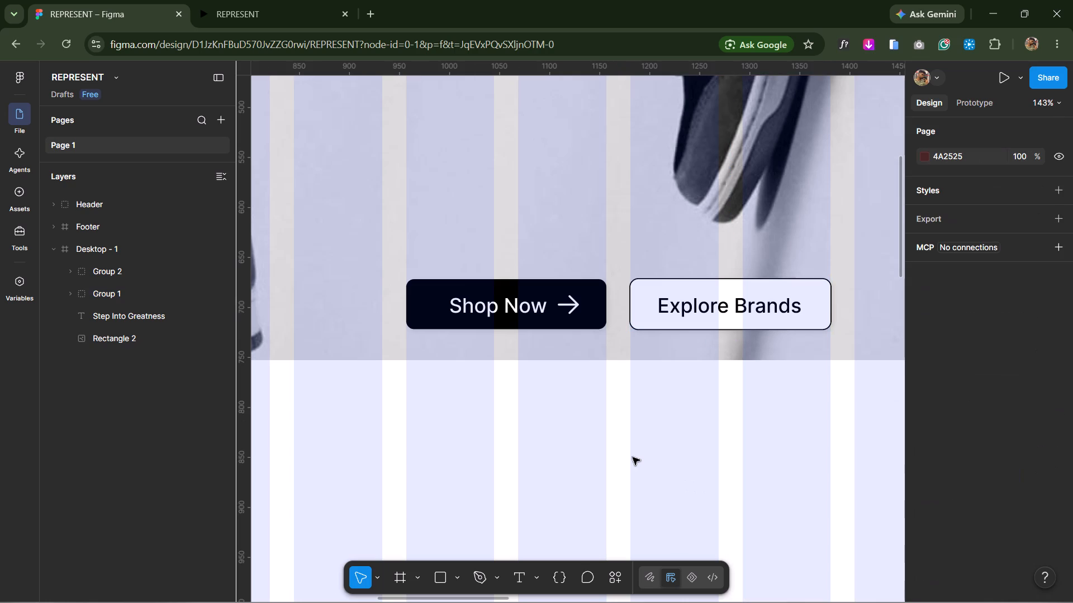
Review the whole hero section's composition, inspecting the Step Into Greatness heading and the background image.
ctrl+scroll(683, 485, down, 7)
key(space)
key(space)
key(space)
key(space)
key(space)
key(space)
key(space)
key(space)
key(space)
key(space)
key(space)
key(space)
key(space)
key(space)
key(space)
key(space)
key(space)
key(space)
key(space)
key(space)
drag(577, 487, 634, 463)
drag(868, 467, 834, 439)
click(393, 256)
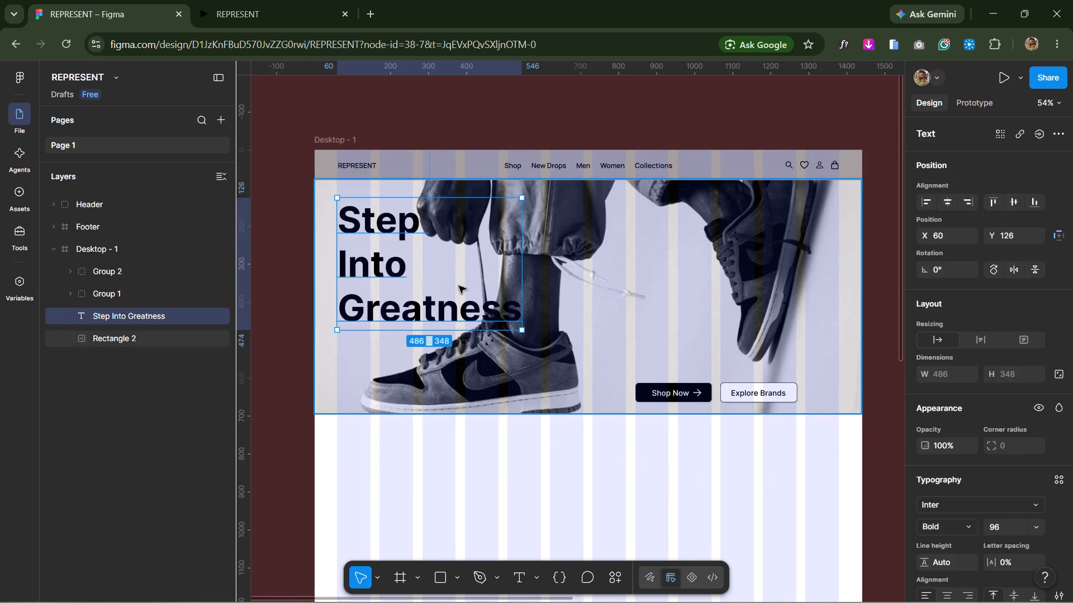
click(563, 318)
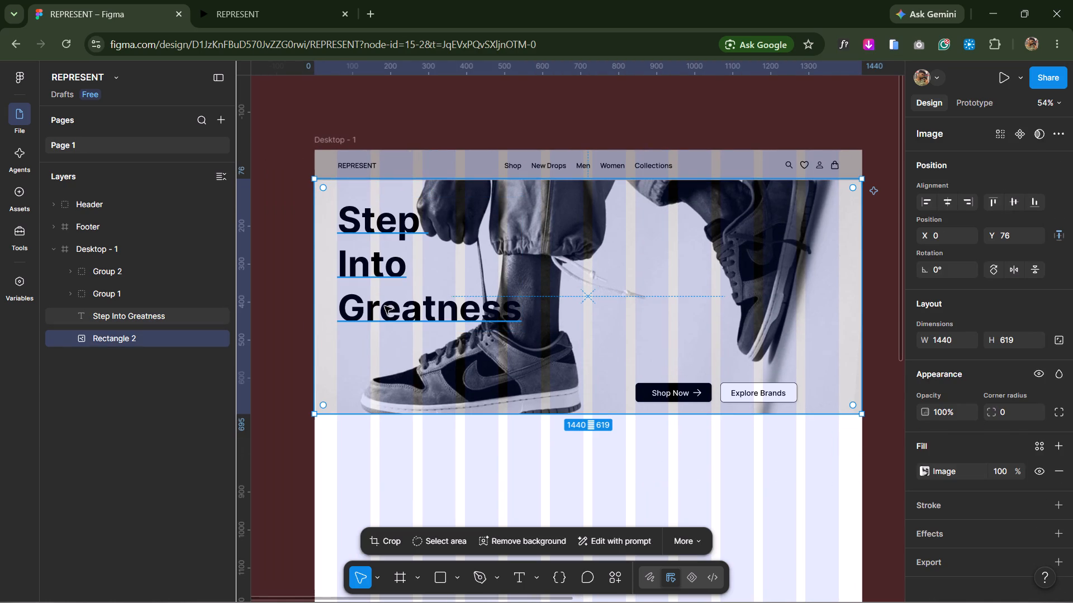
Group the hero image, the Step Into Greatness heading and the Shop Now and Explore Brands button groups together.
click(384, 306)
shift+click(582, 322)
shift+click(677, 386)
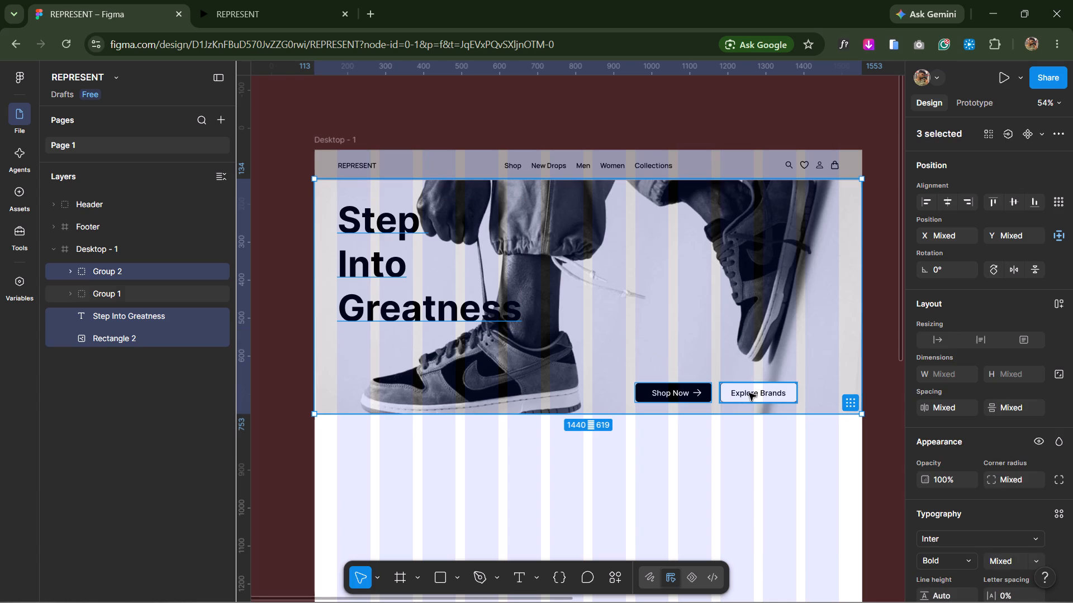
shift+click(755, 391)
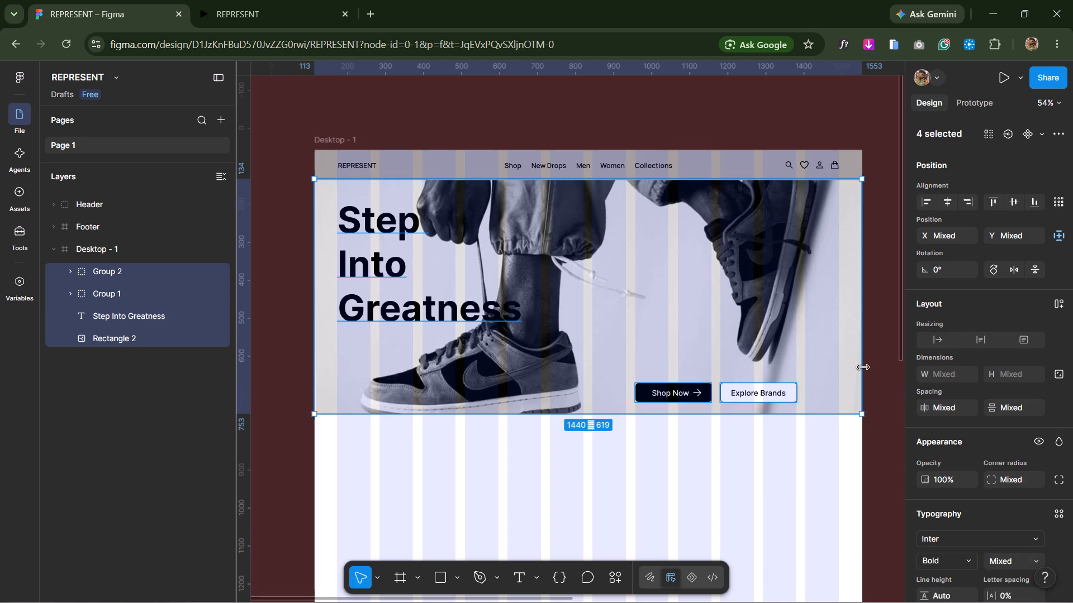
key(ctrl+g)
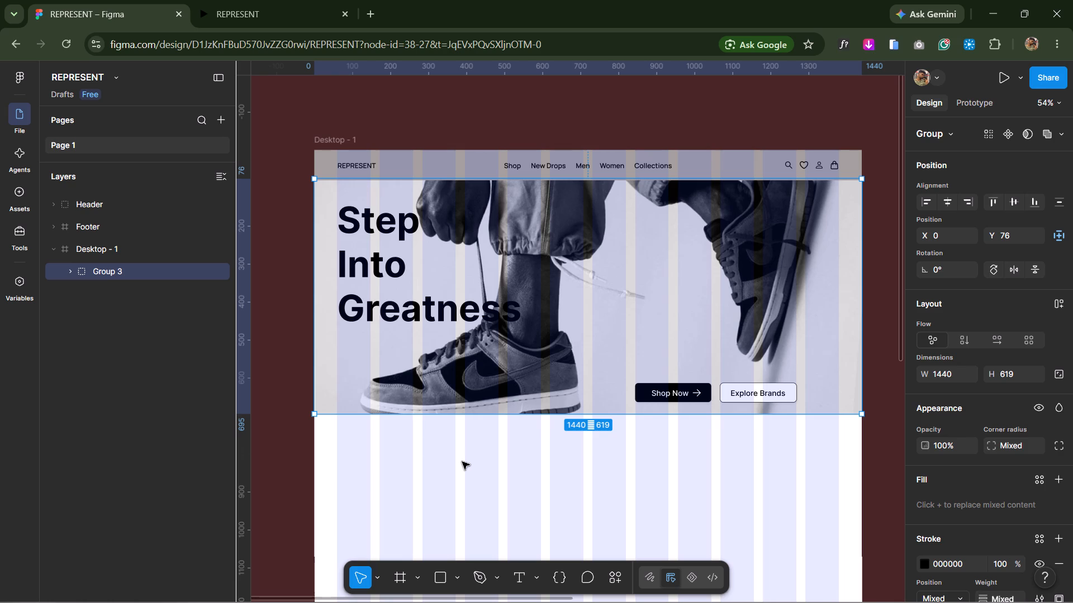
Rename the new hero group as Hero.
click(126, 273)
click(126, 273)
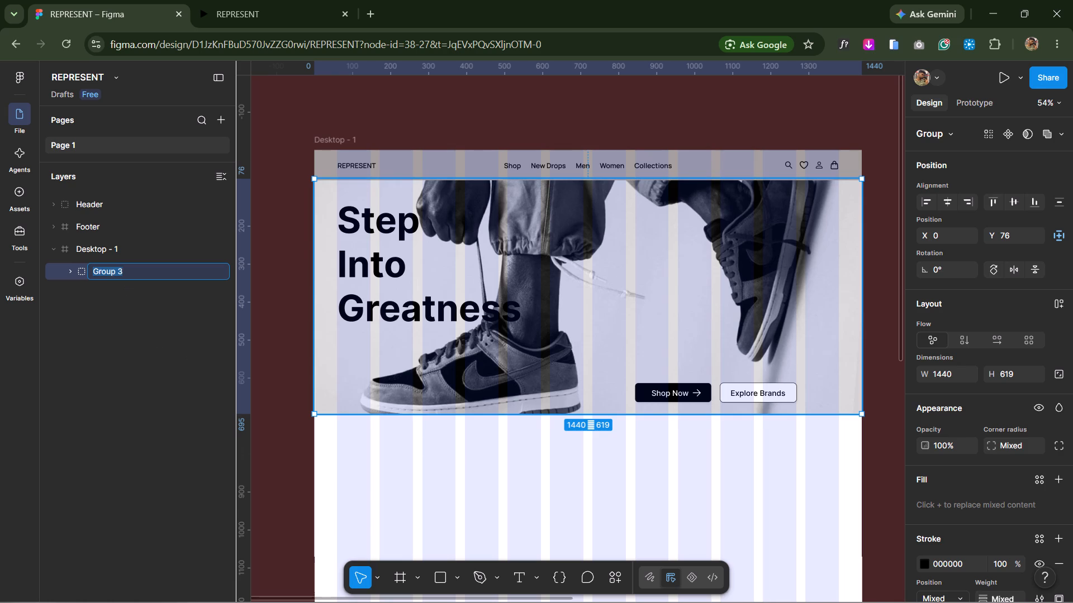
text(Her)
key(o)
key(Return)
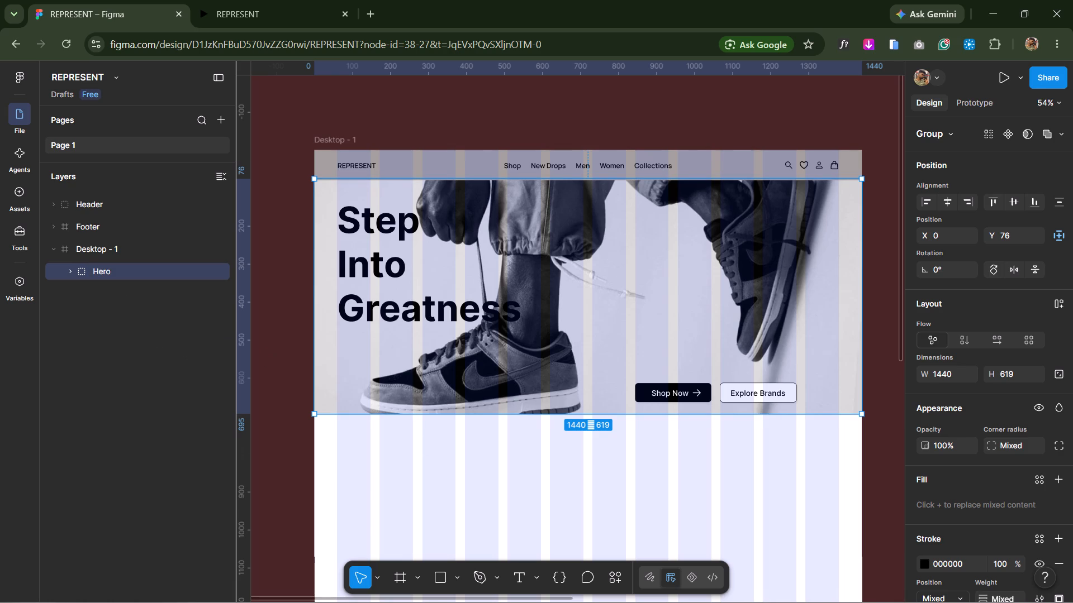
click(425, 471)
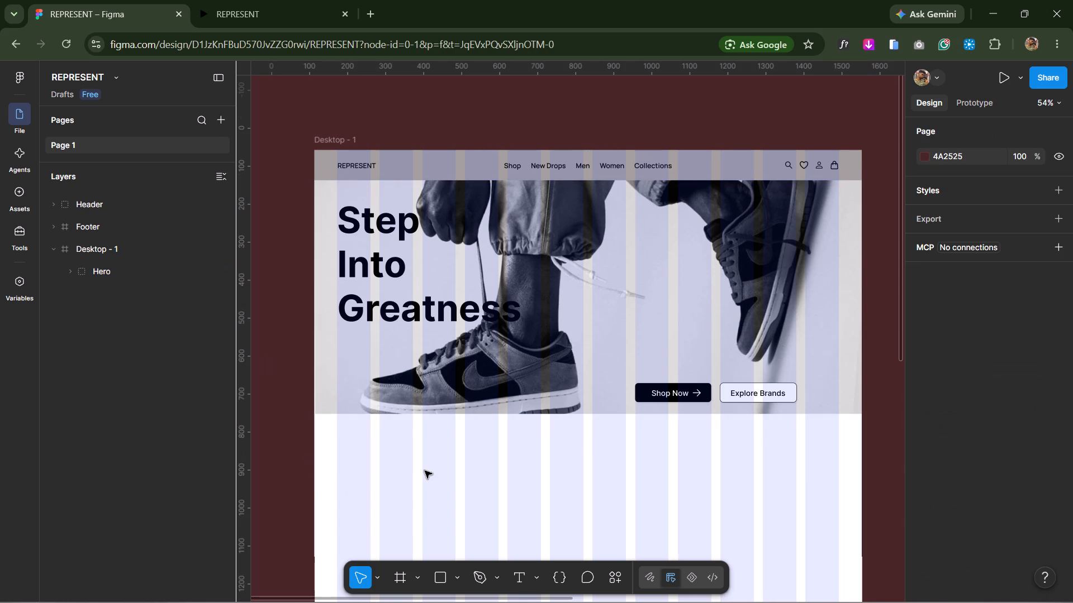
Switch to the Pinterest reference in Brave, examine the sections below its hero, and return to the Figma design.
scroll(449, 468, down, 3)
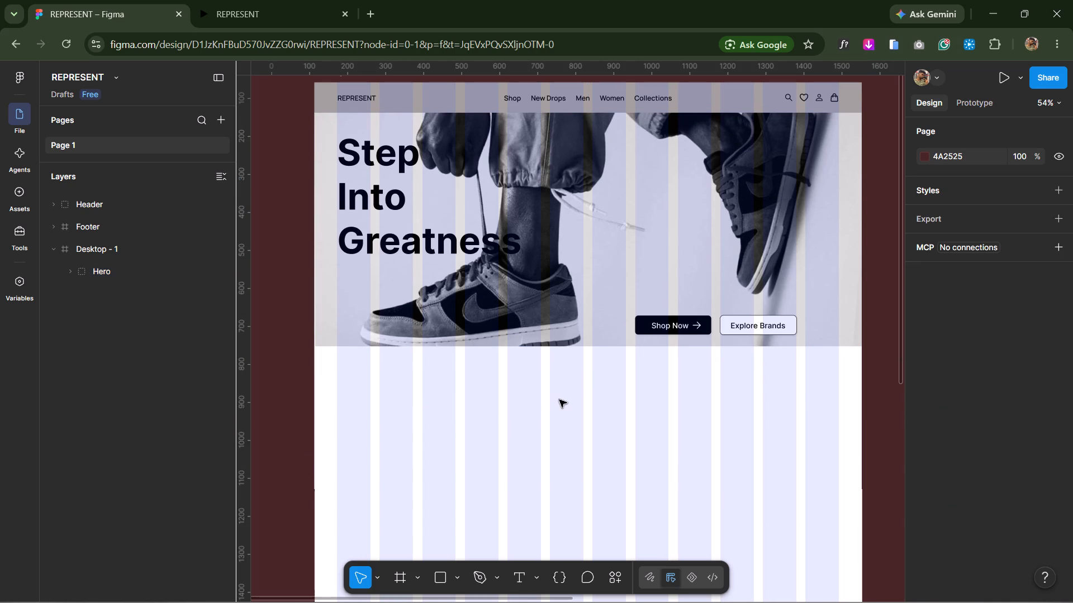
key(alt+Tab)
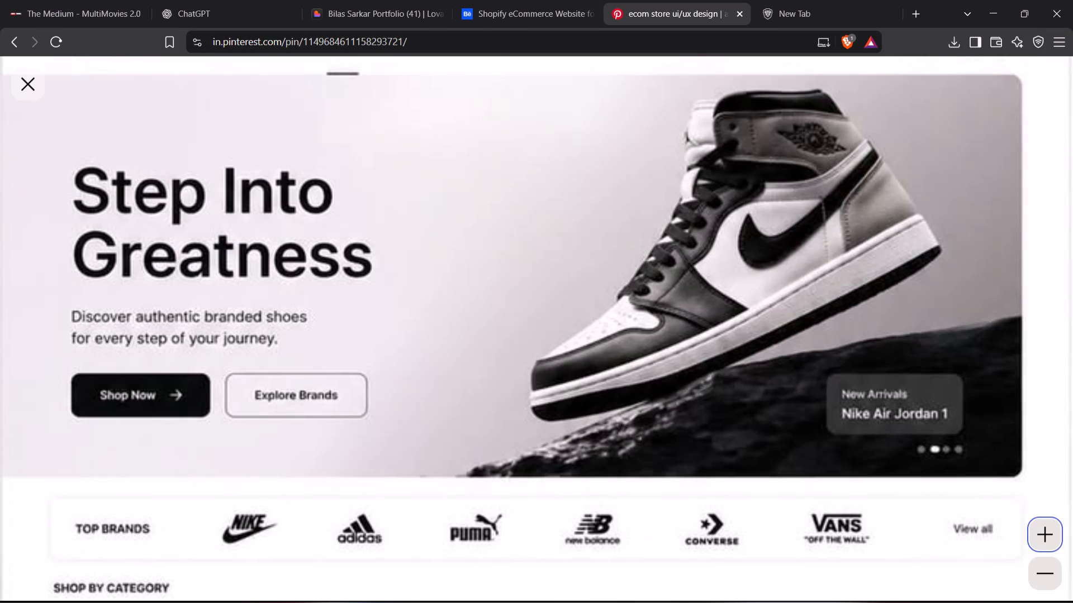
scroll(559, 399, down, 1)
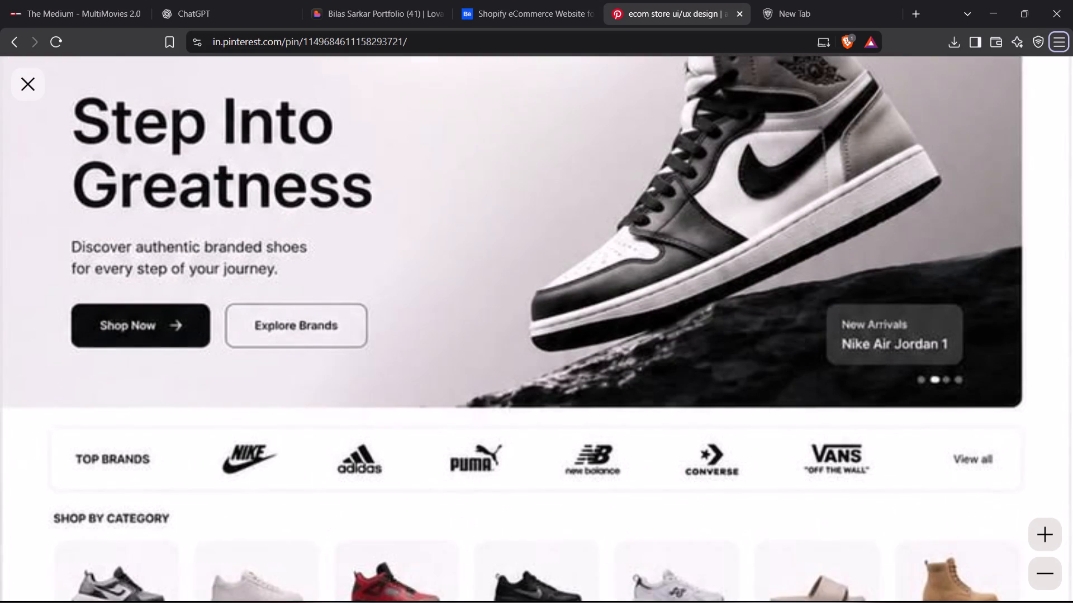
scroll(559, 399, down, 2)
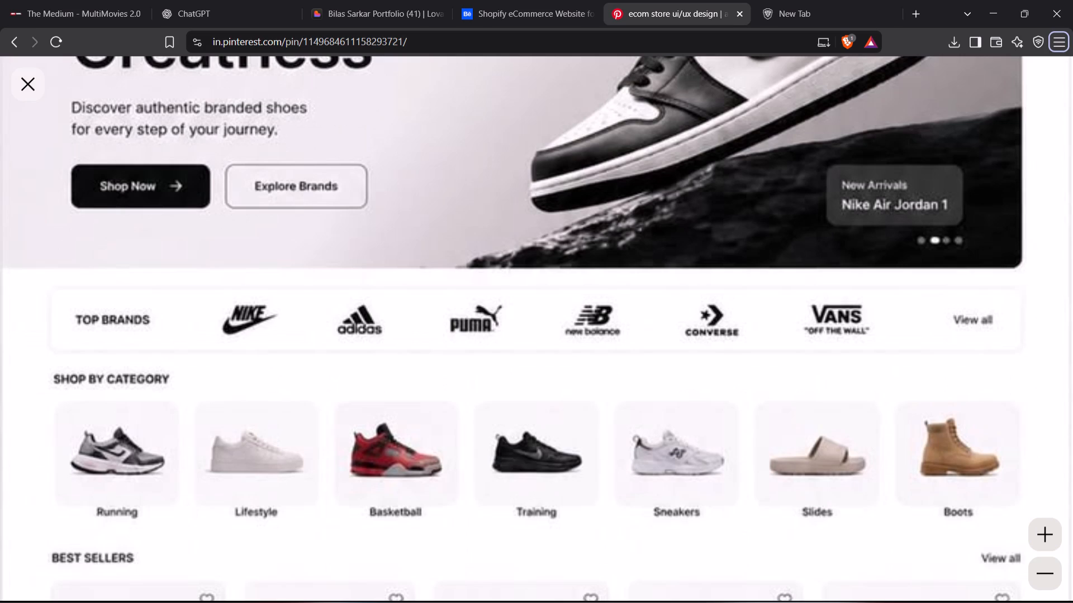
key(alt+Tab)
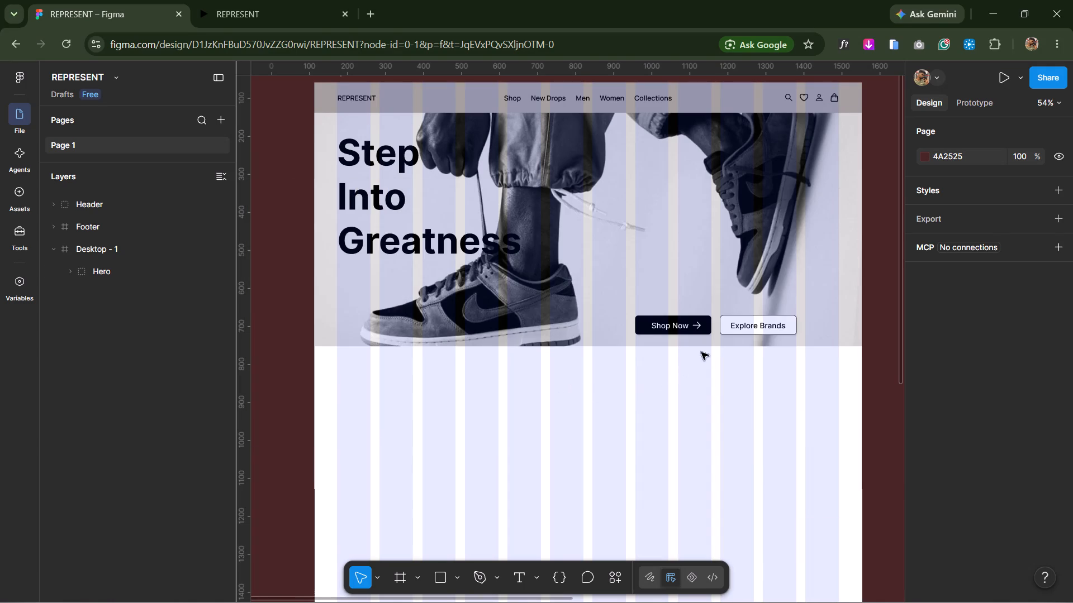
Move the Explore Brands button group horizontally to X 1178, near the right edge of the layout grid's last column.
double_click(738, 327)
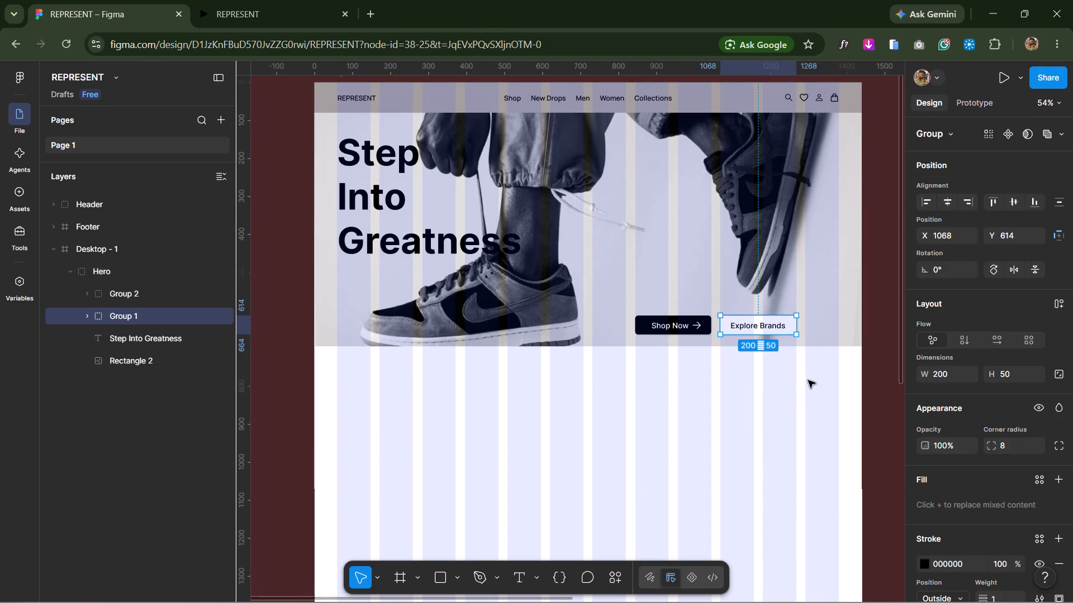
key(Right)
key(Right)
key(Right)
key(Right)
key(Right)
key(Right)
key(Right)
key(Right)
key(Right)
key(Right)
key(Right)
key(Right)
key(Right)
key(Right)
key(Right)
key(Right)
key(Right)
key(Right)
key(Right)
key(Right)
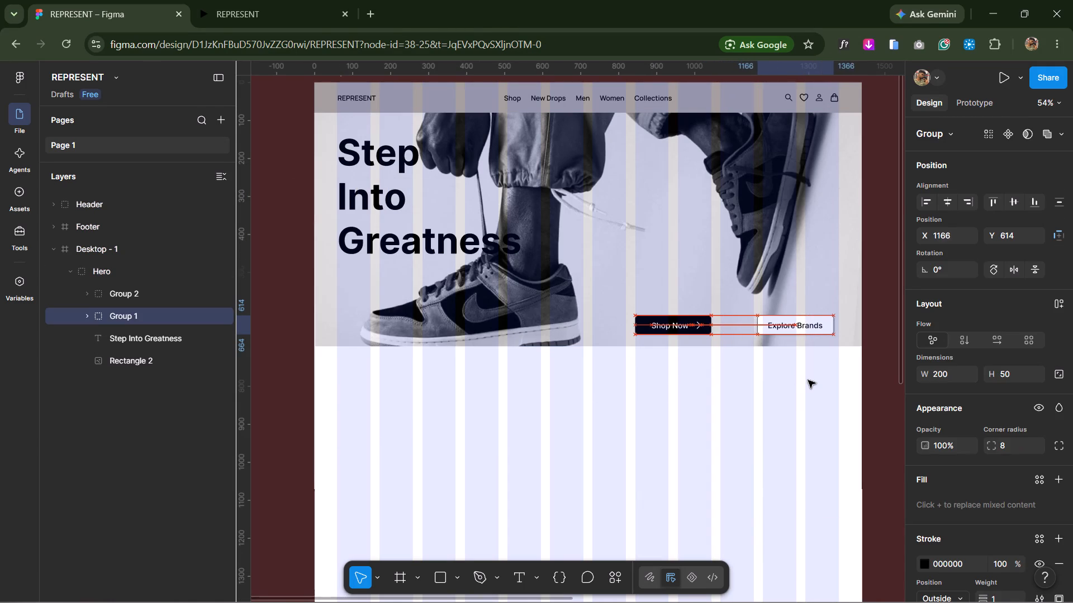
key(Right)
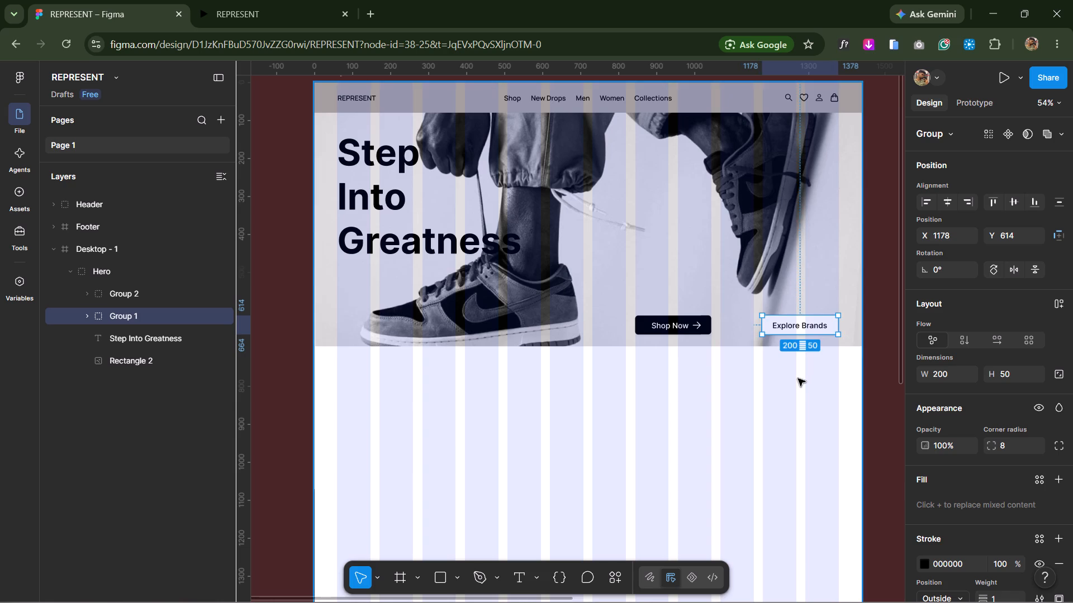
Move the Shop Now button group horizontally to X 951, beside the Explore Brands button.
ctrl+scroll(798, 379, up, 11)
key(space)
key(space)
key(space)
key(space)
key(space)
key(space)
key(space)
key(space)
key(space)
key(space)
key(space)
key(space)
key(space)
key(space)
key(space)
drag(802, 301, 749, 323)
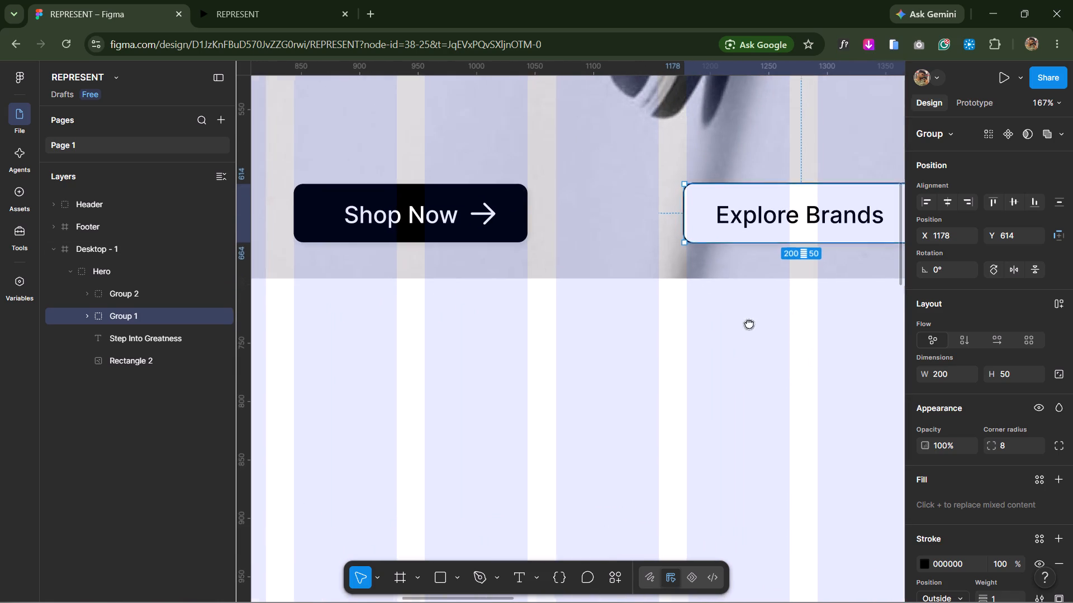
drag(749, 323, 576, 371)
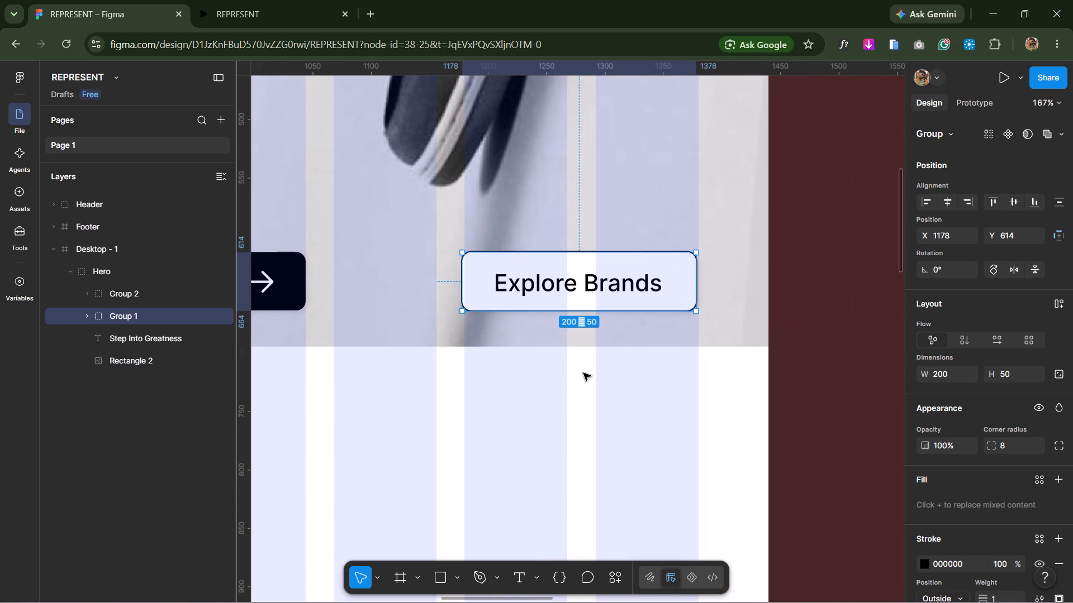
click(296, 286)
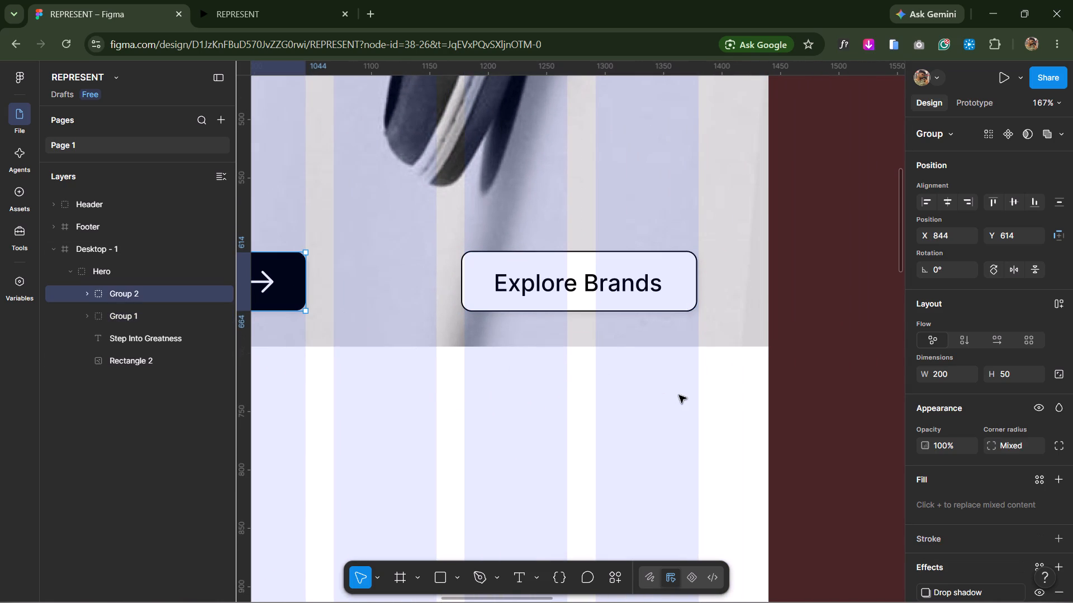
key(Right)
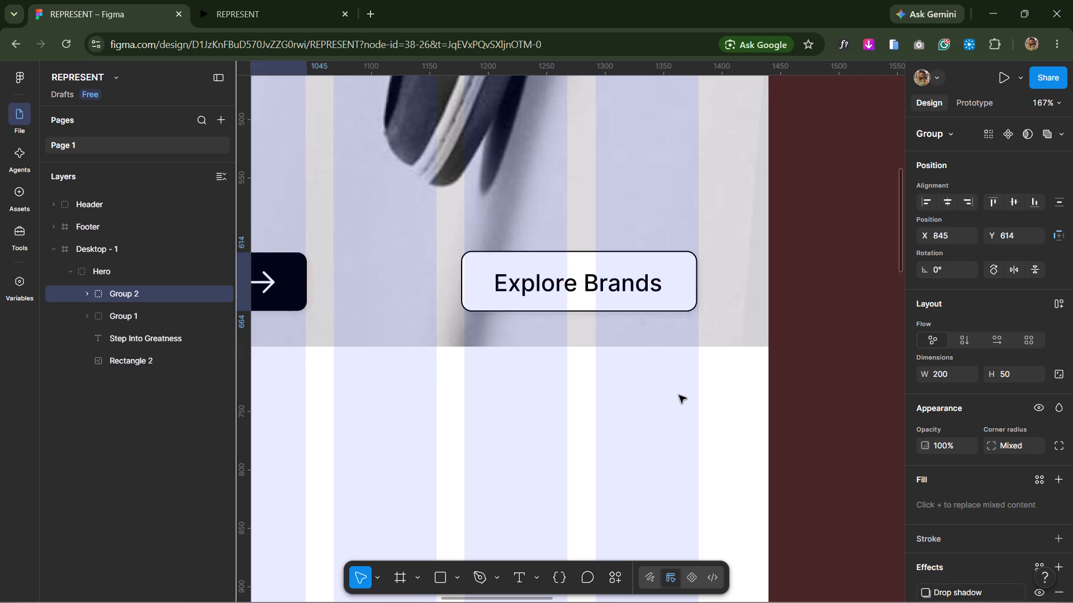
key(Right)
key(Right)
key(Right)
key(Right)
key(Right)
key(Right)
key(Right)
key(Right)
key(Right)
key(Right)
key(Right)
key(Right)
key(Right)
key(Right)
key(Right)
key(Right)
key(Right)
key(Right)
key(Right)
key(Right)
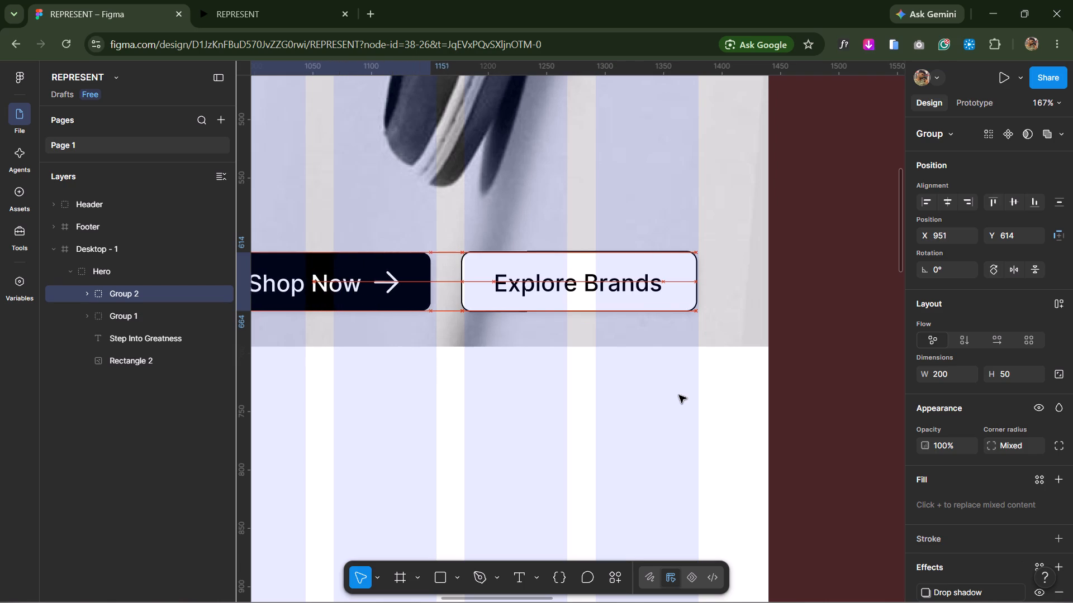
Nudge the Explore Brands button group to X 1180 to line up with the layout grid's last column.
key(space)
key(space)
key(space)
key(space)
key(space)
key(space)
key(space)
key(space)
key(space)
key(space)
key(space)
key(space)
key(space)
key(space)
key(space)
key(space)
key(space)
key(space)
key(space)
key(space)
drag(428, 410, 544, 411)
click(656, 287)
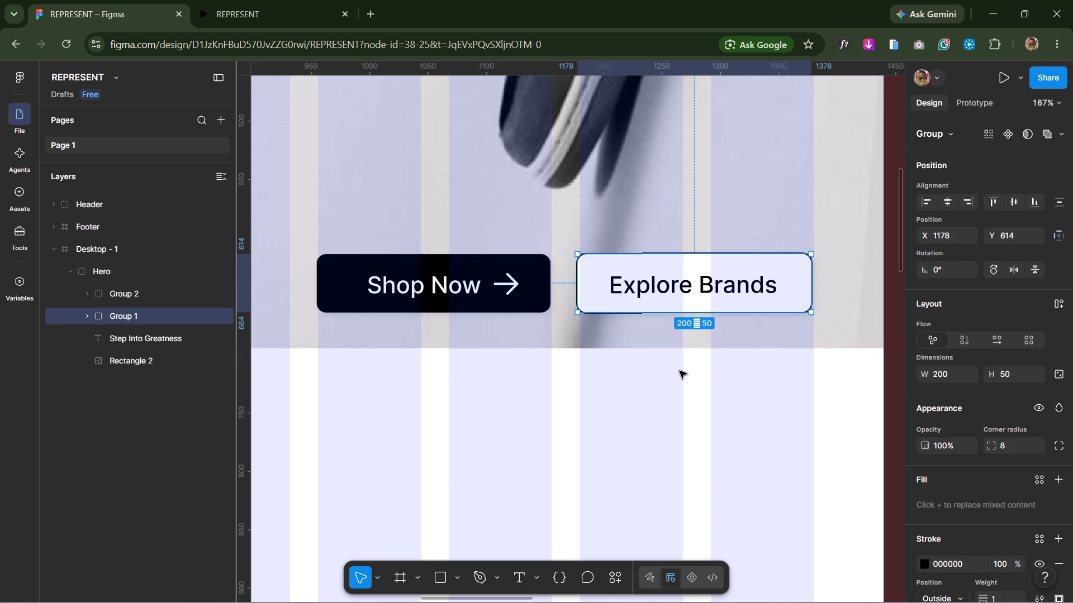
key(Right)
key(Right)
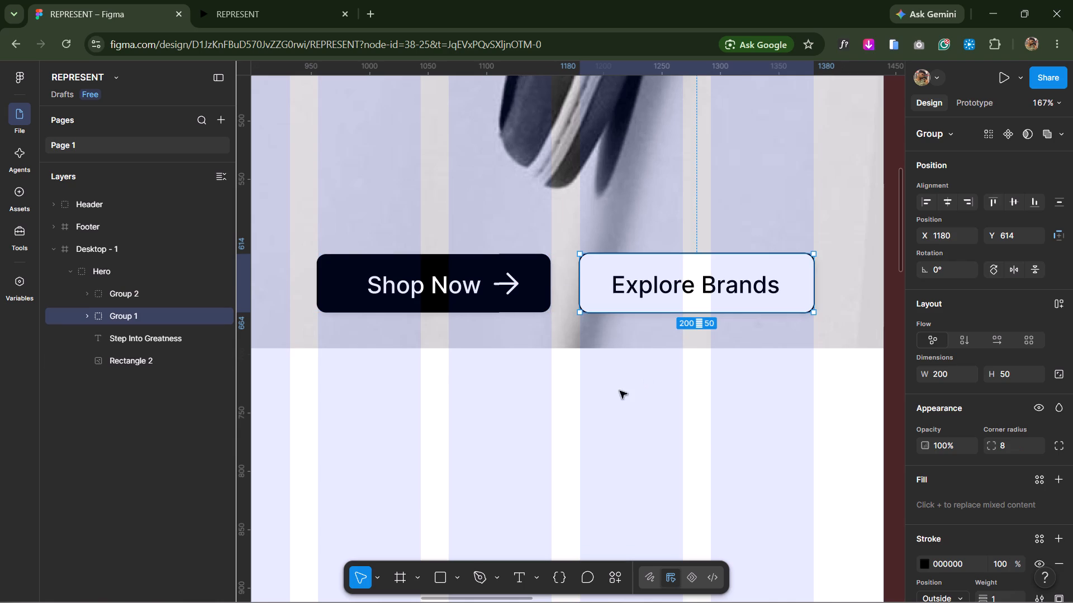
click(649, 395)
Check the hero's button placement in the prototype preview, and return to the design file.
click(275, 0)
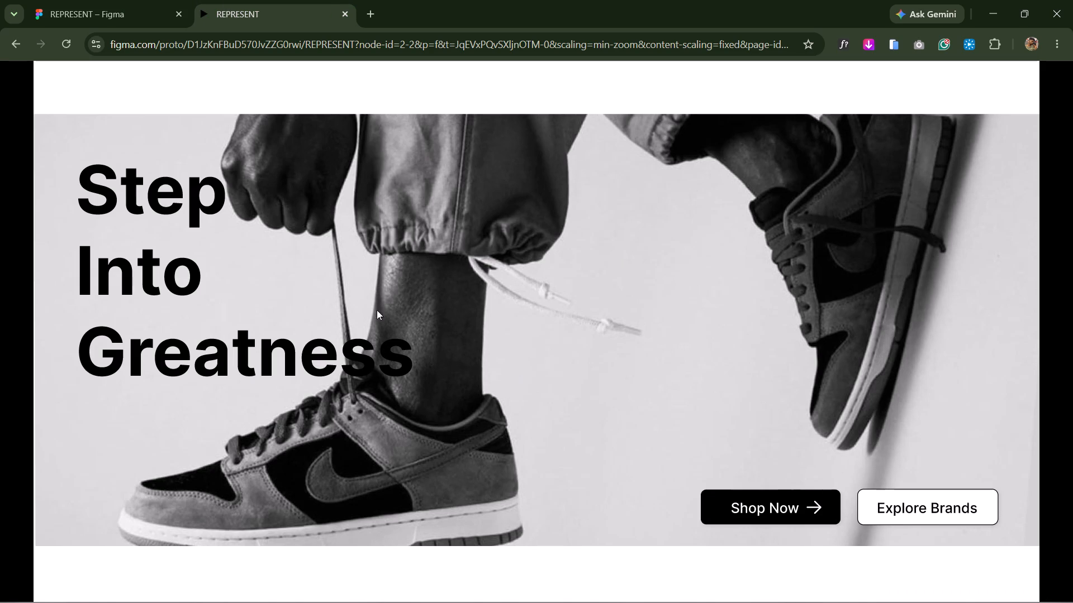
click(51, 0)
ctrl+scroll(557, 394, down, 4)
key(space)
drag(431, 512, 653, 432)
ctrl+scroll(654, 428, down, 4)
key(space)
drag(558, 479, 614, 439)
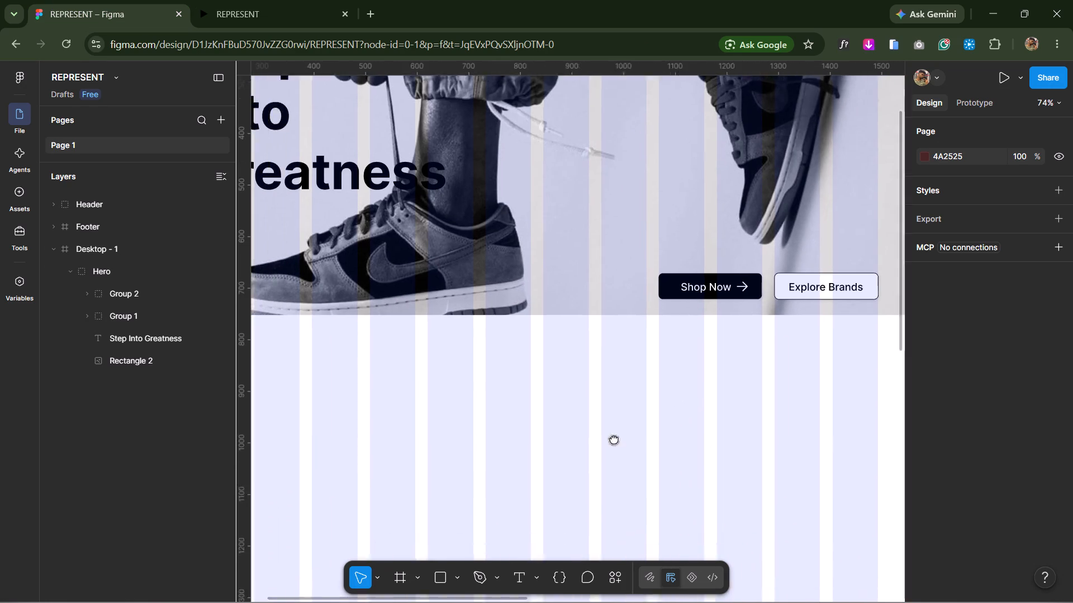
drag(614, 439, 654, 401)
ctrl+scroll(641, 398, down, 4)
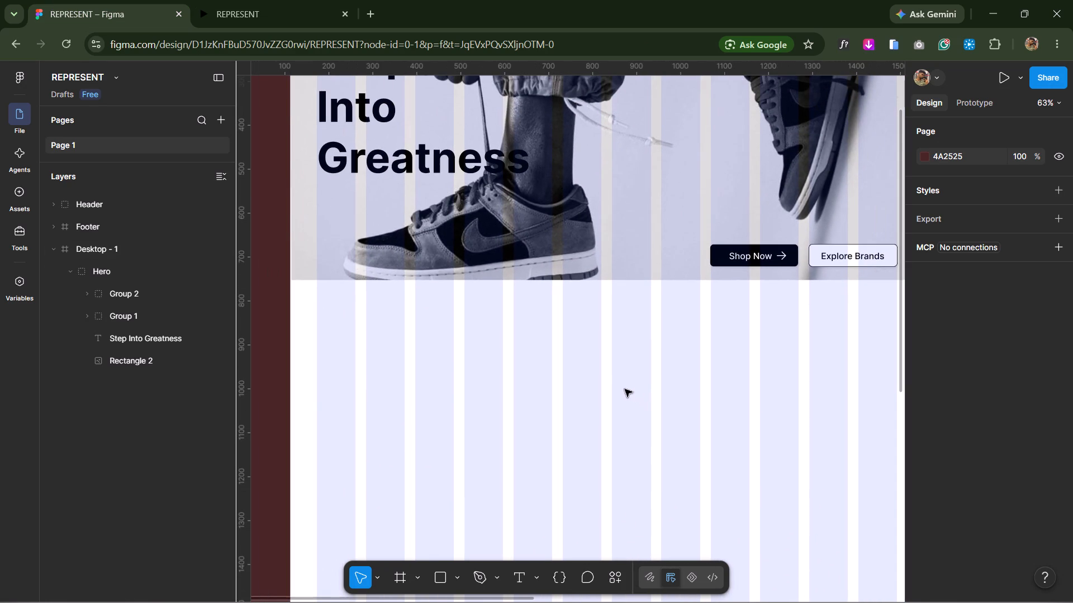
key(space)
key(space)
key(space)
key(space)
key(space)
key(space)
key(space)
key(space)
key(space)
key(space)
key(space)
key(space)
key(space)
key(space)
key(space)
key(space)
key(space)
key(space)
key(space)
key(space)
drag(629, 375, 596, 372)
Switch to the Pinterest reference in Brave and study its Top Brands, Shop By Category and Best Sellers sections.
key(alt+Tab)
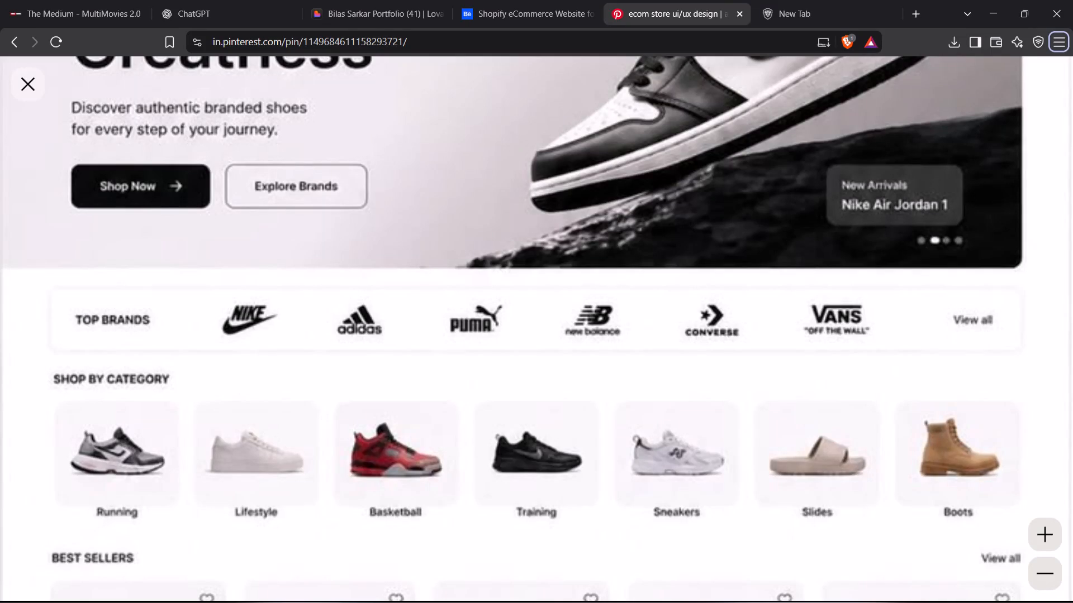
scroll(566, 374, down, 1)
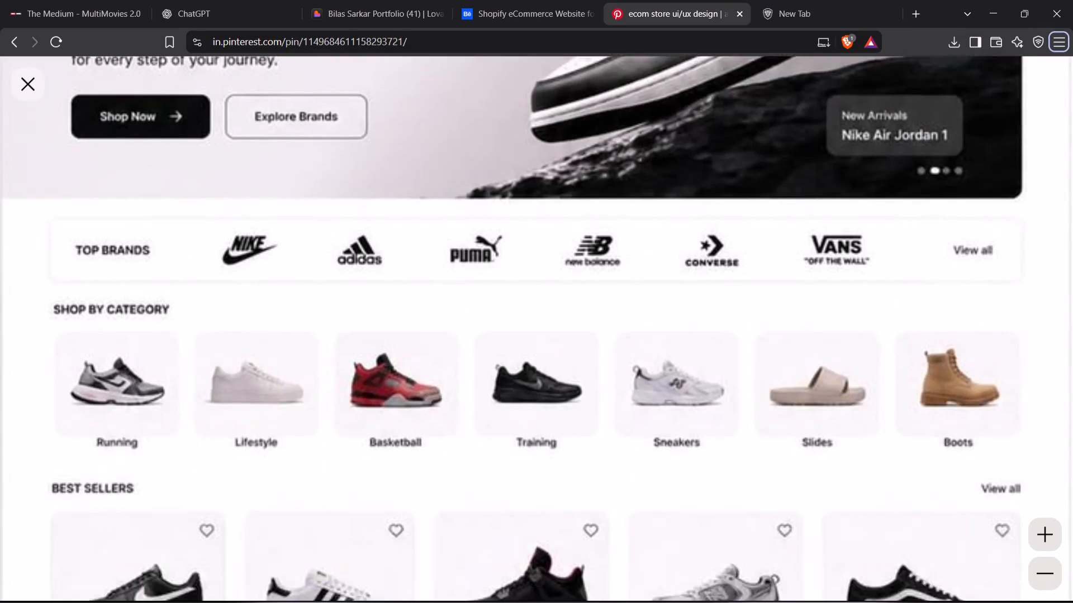
scroll(566, 374, down, 3)
scroll(564, 370, up, 1)
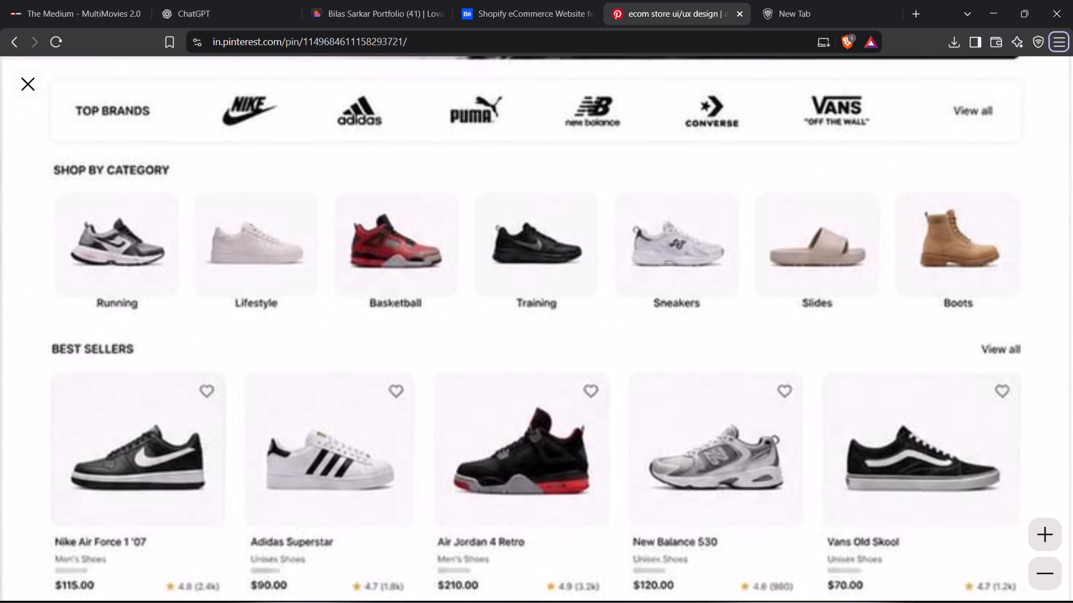
scroll(512, 361, up, 11)
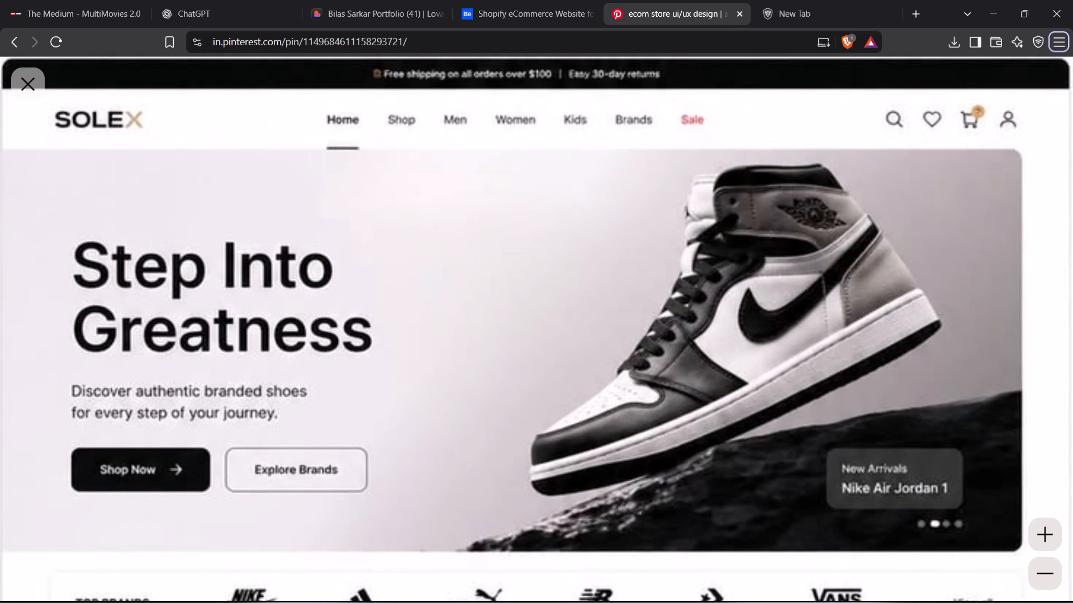
scroll(501, 342, down, 7)
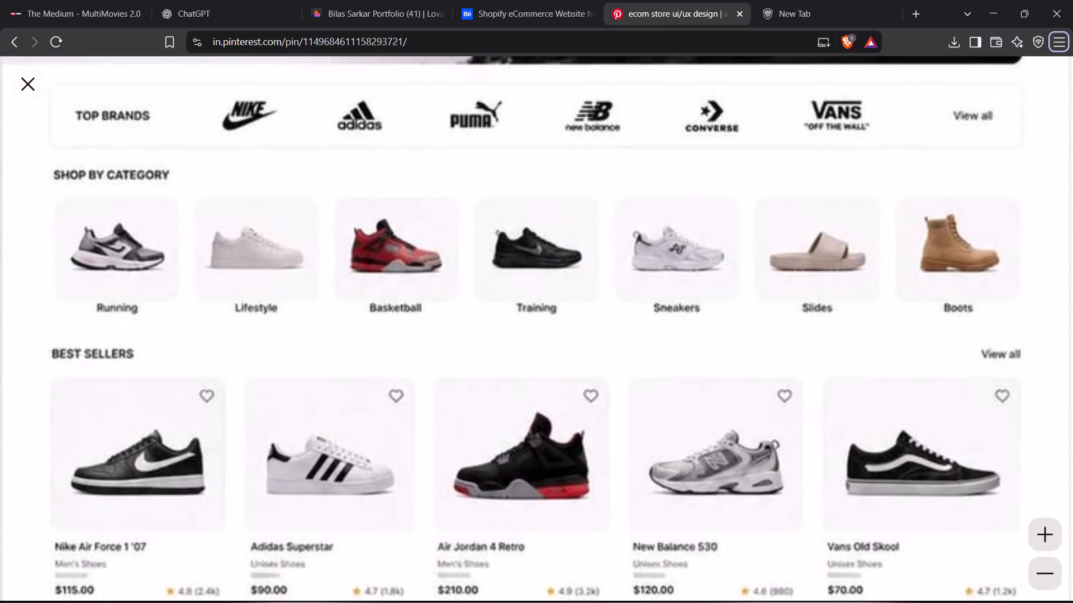
scroll(500, 340, down, 1)
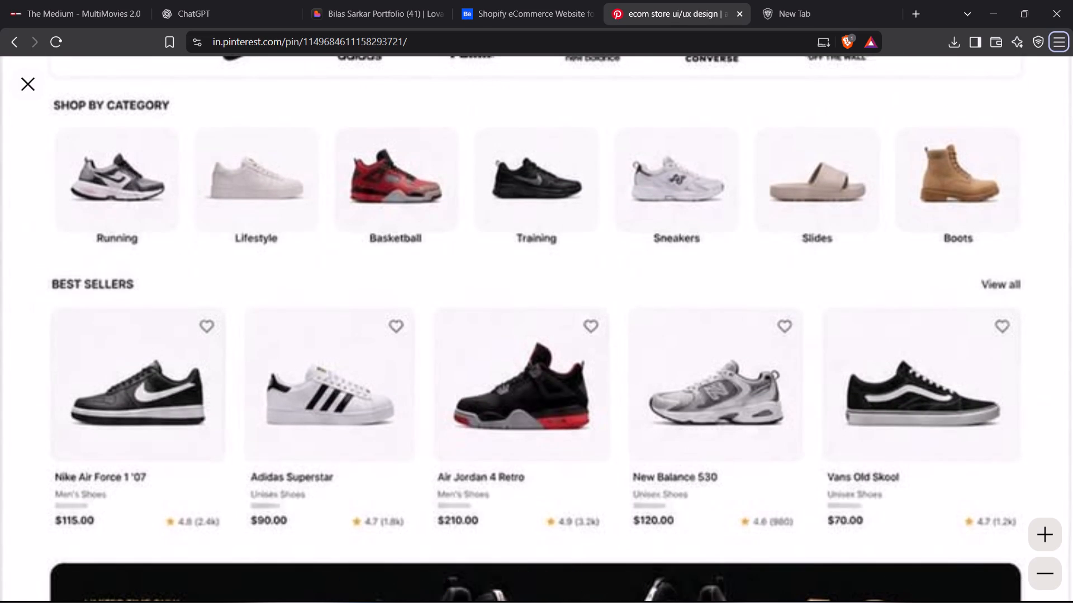
Return to the Figma design and add the text heading SHOP OF CATEGORY in the empty area below the hero.
key(alt+Tab)
key(space)
key(space)
key(space)
key(space)
key(space)
key(space)
key(space)
key(space)
key(space)
key(space)
key(space)
key(space)
key(space)
key(space)
key(space)
key(space)
key(space)
key(space)
key(space)
key(space)
drag(478, 383, 615, 353)
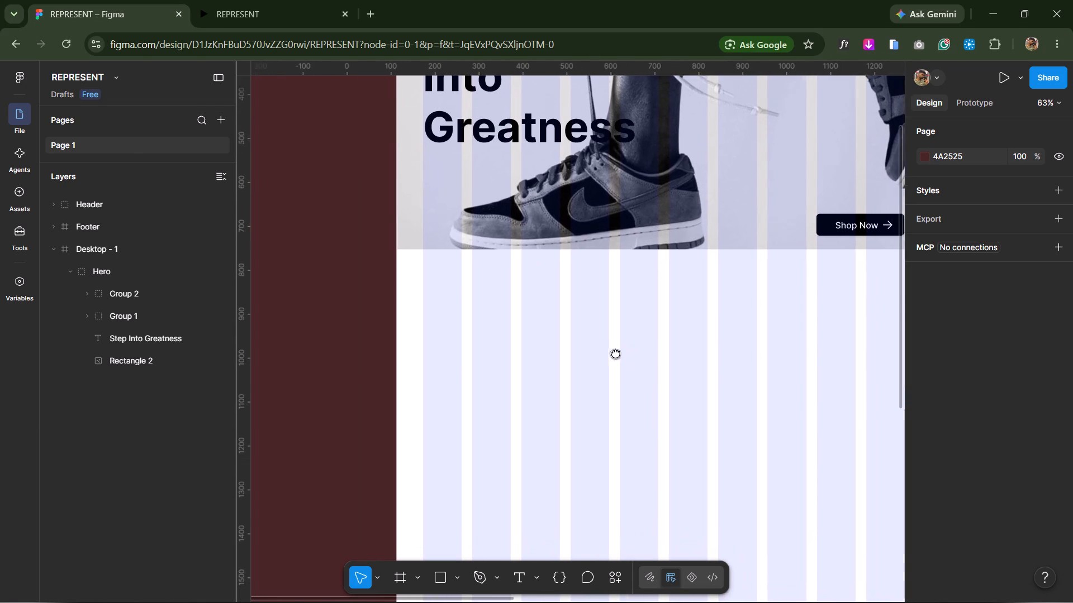
drag(615, 353, 614, 352)
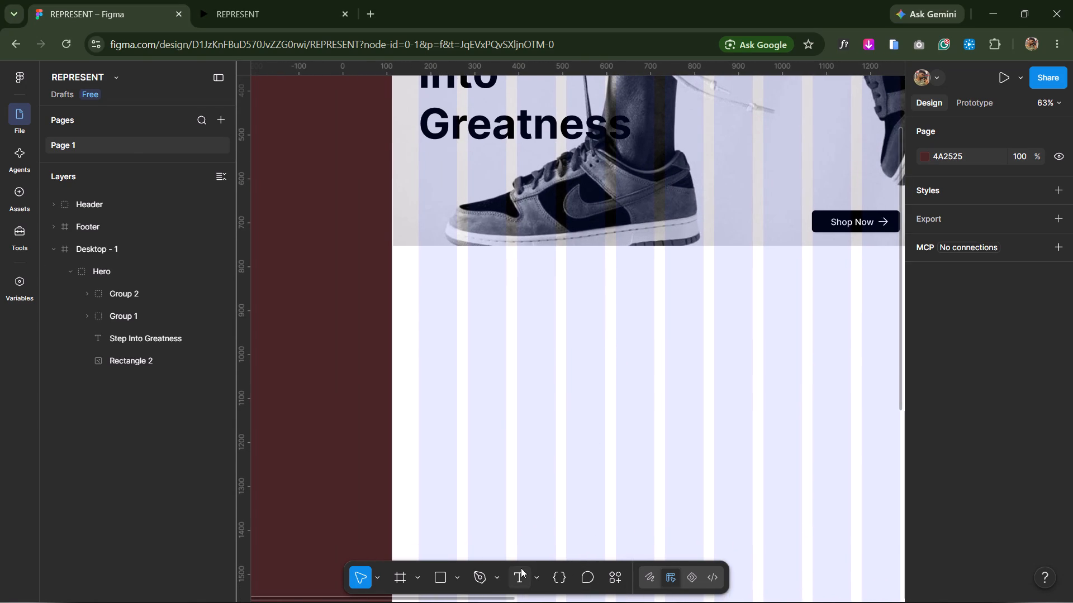
click(521, 568)
click(507, 403)
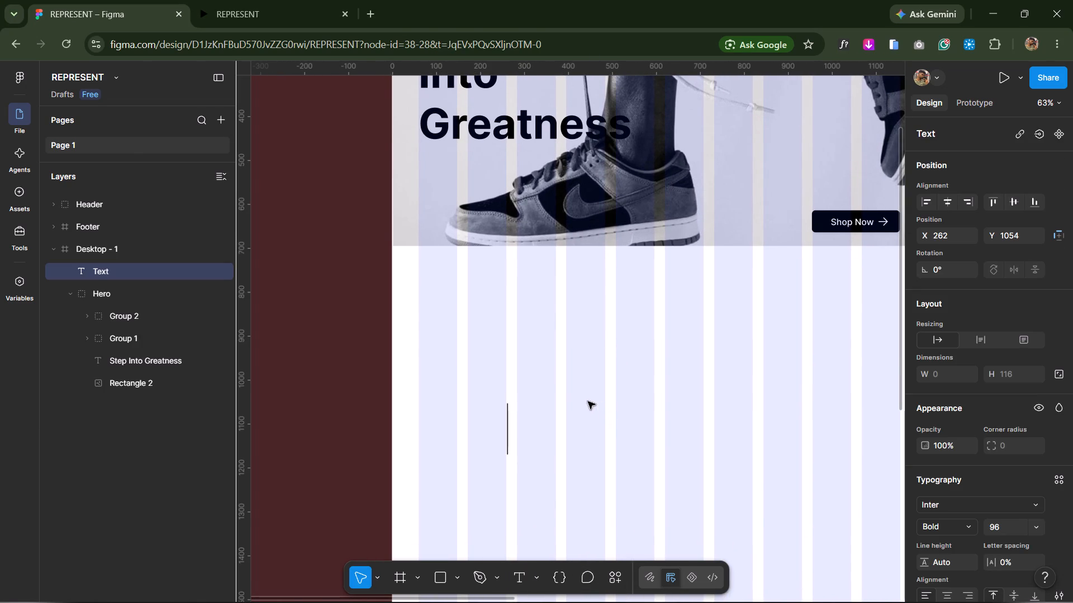
key(alt+Tab)
key(alt+Tab)
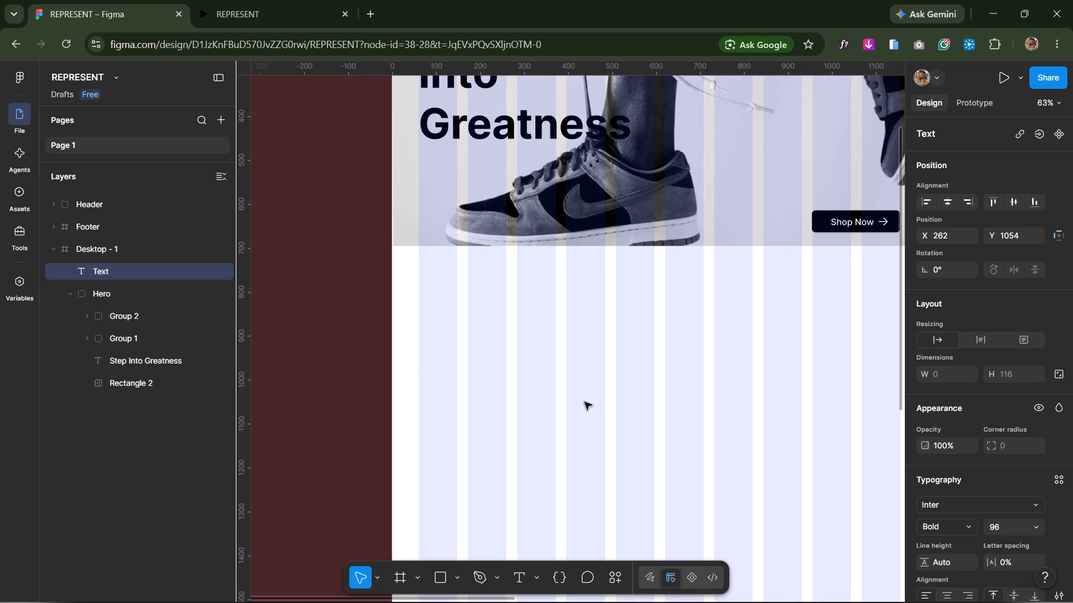
key(alt+Tab)
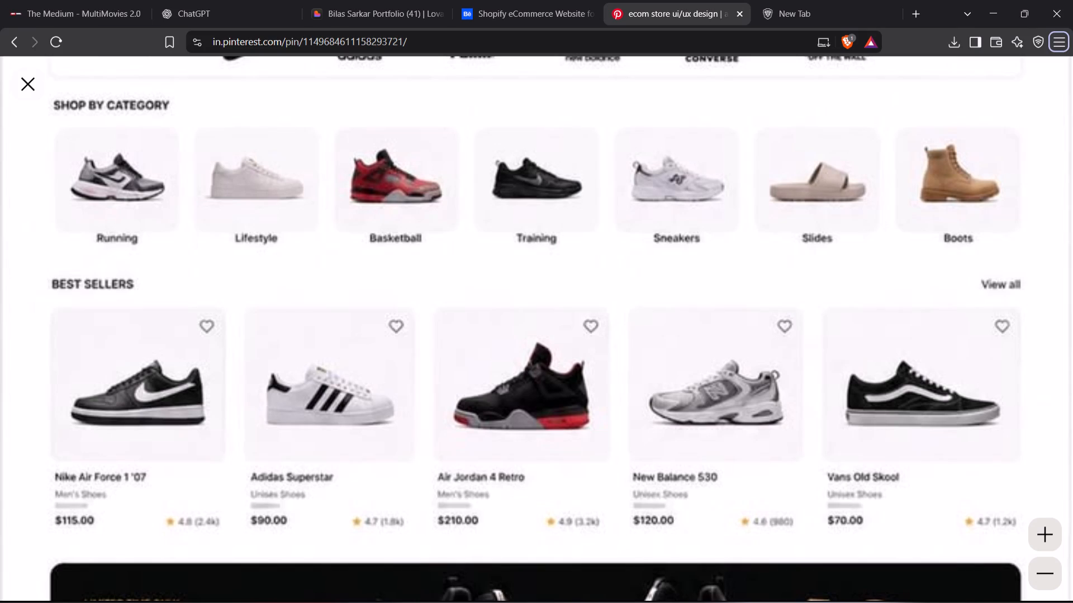
key(alt+Tab)
text(SHOP)
key(space)
text(OF CATEG)
key(alt+Tab)
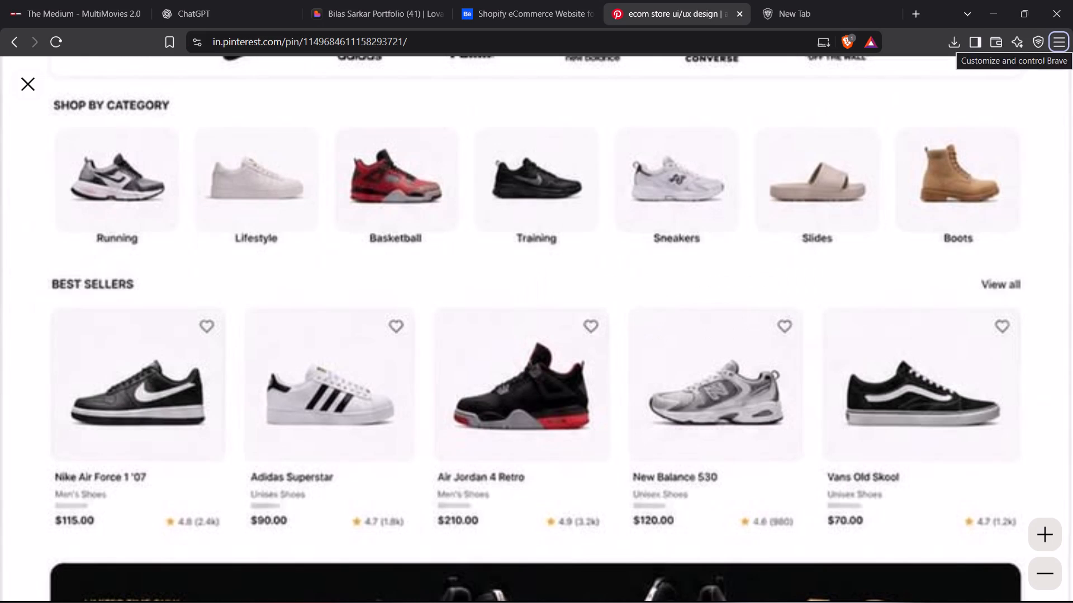
key(alt+Tab)
text(ORY)
click(561, 491)
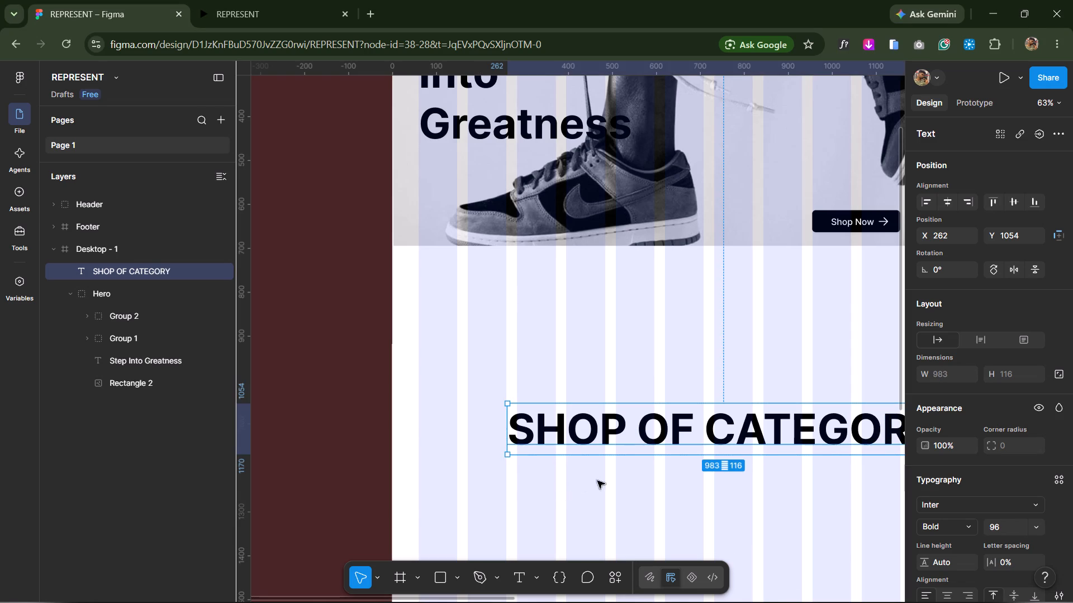
Set the SHOP OF CATEGORY heading to Medium weight and font size 20.
double_click(625, 443)
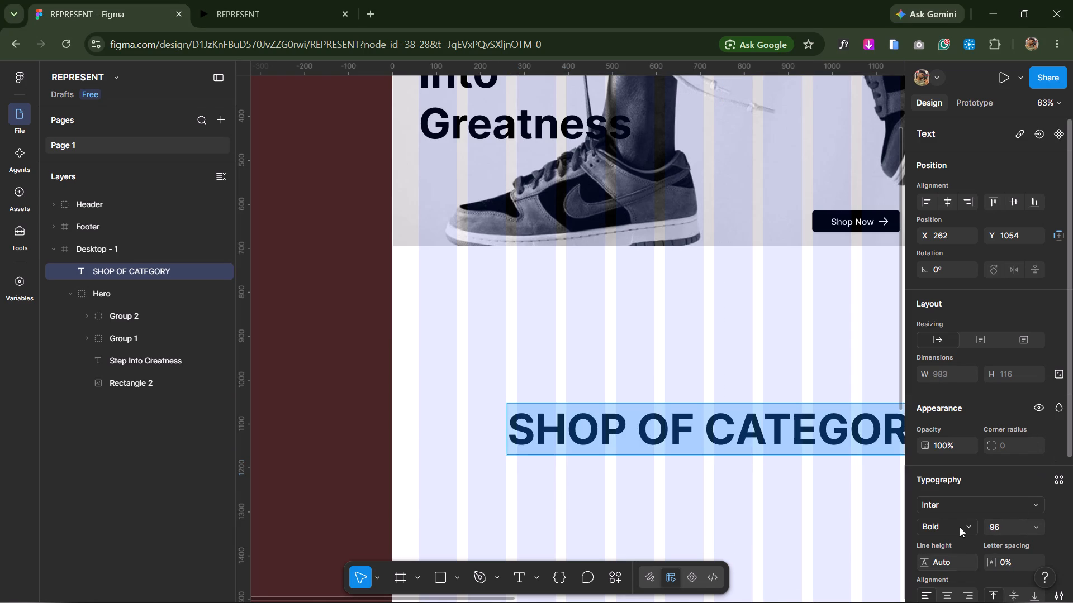
click(962, 517)
click(962, 529)
click(965, 486)
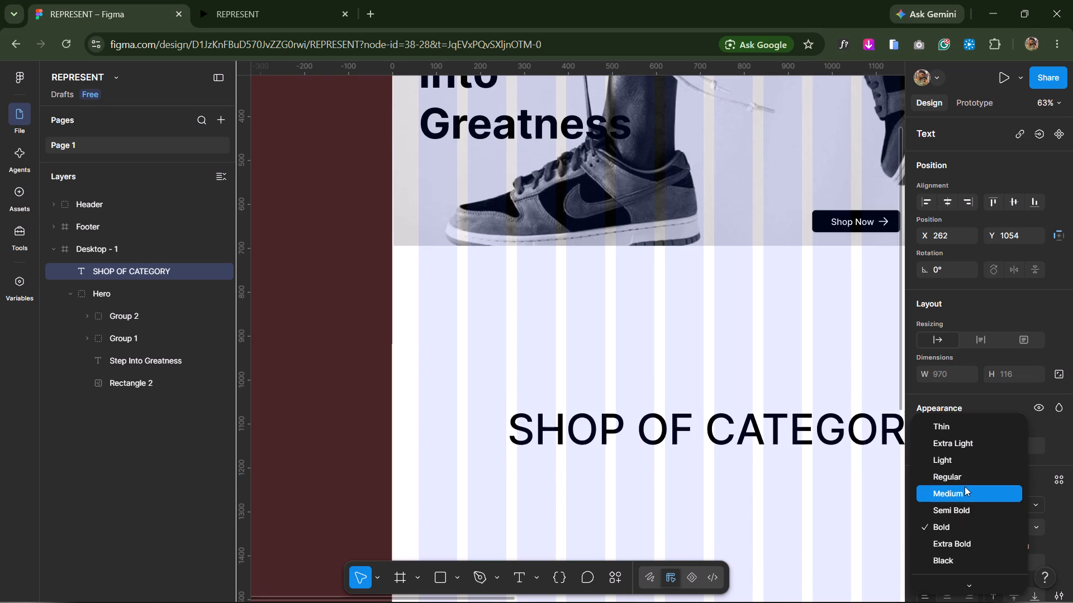
click(1038, 532)
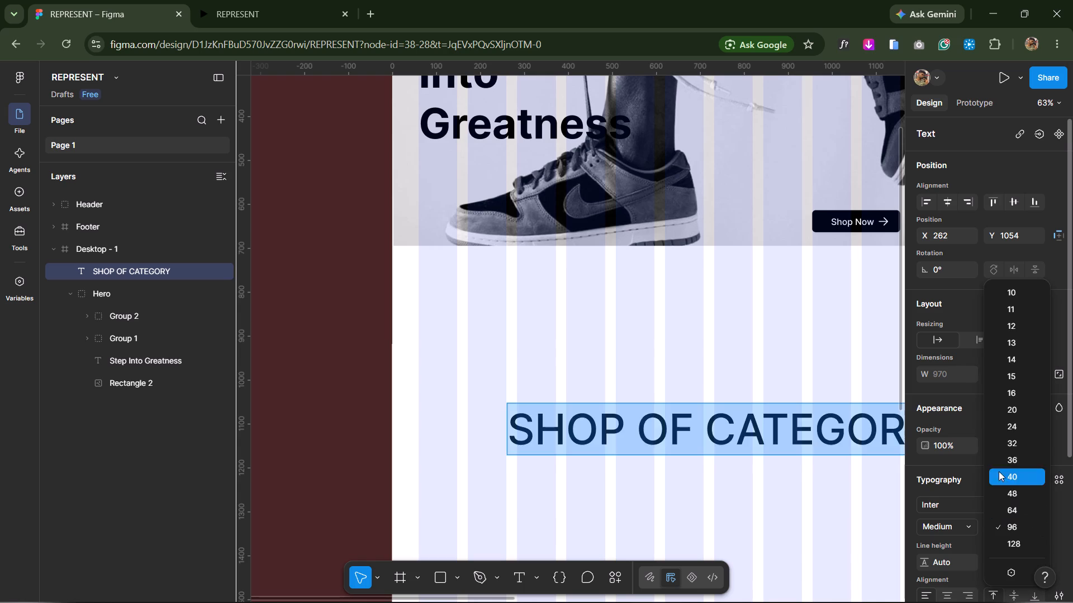
click(1012, 409)
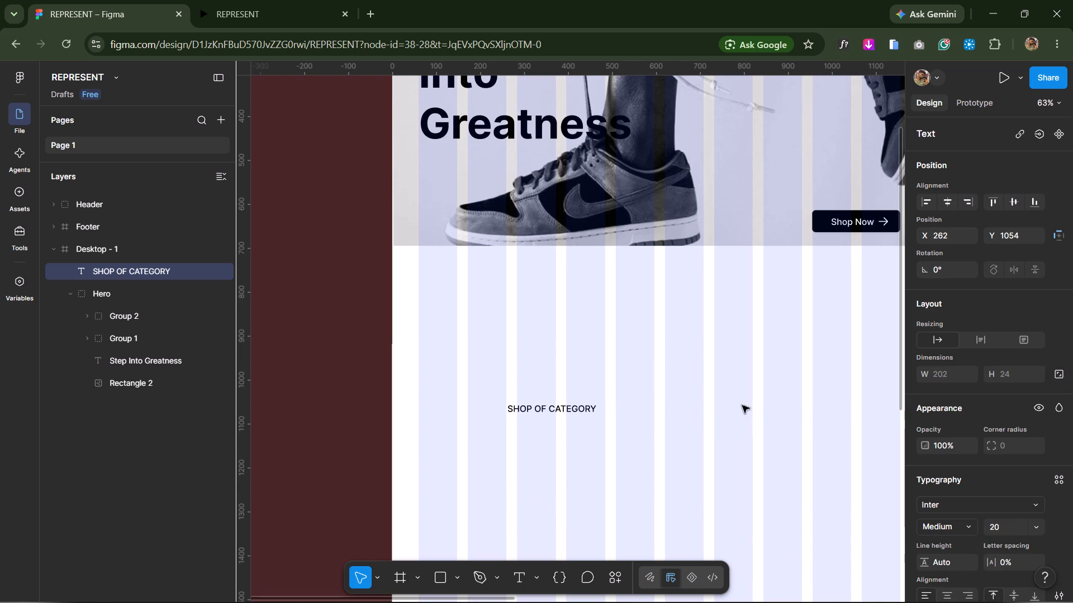
click(738, 400)
Move the SHOP OF CATEGORY heading just below the hero image, to X 60 and Y 719 at the first grid column.
drag(575, 407, 489, 269)
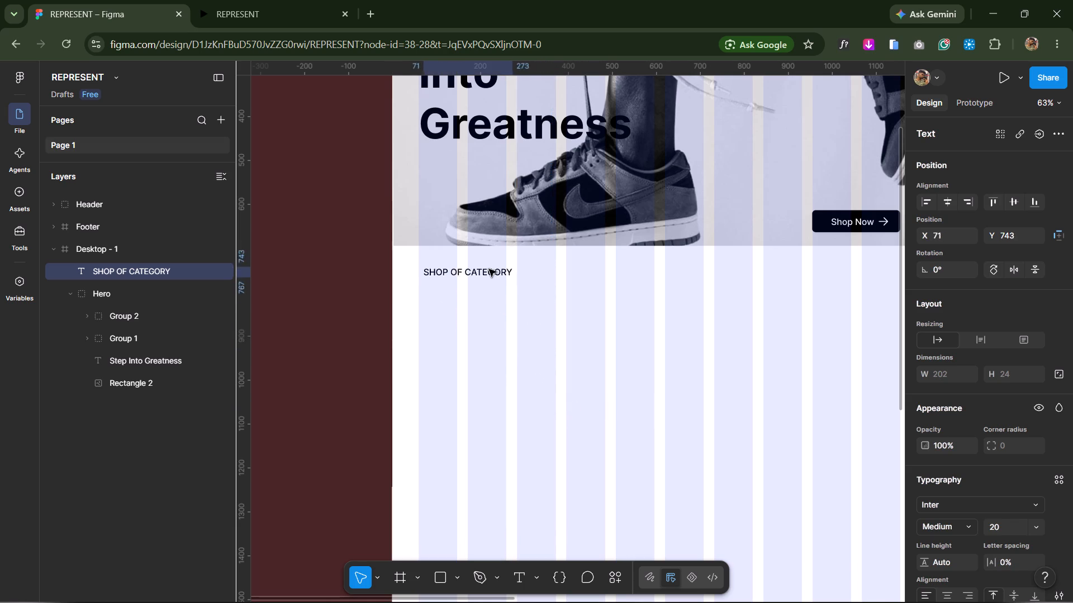
drag(489, 269, 486, 263)
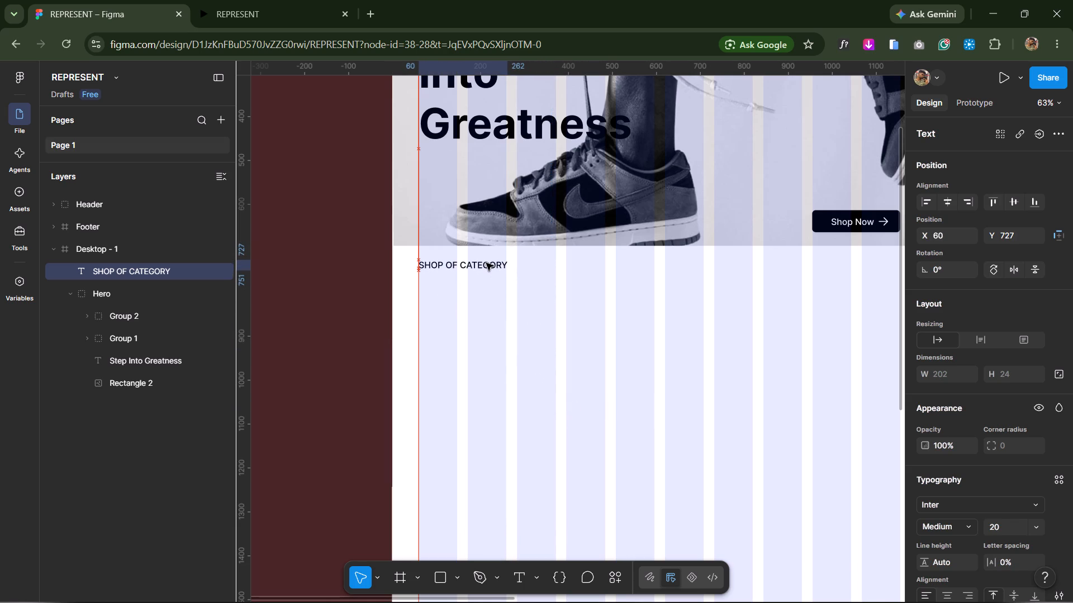
drag(486, 263, 486, 260)
Compare the heading with the Pinterest reference and set the SHOP OF CATEGORY text to Semi Bold.
key(alt+Tab)
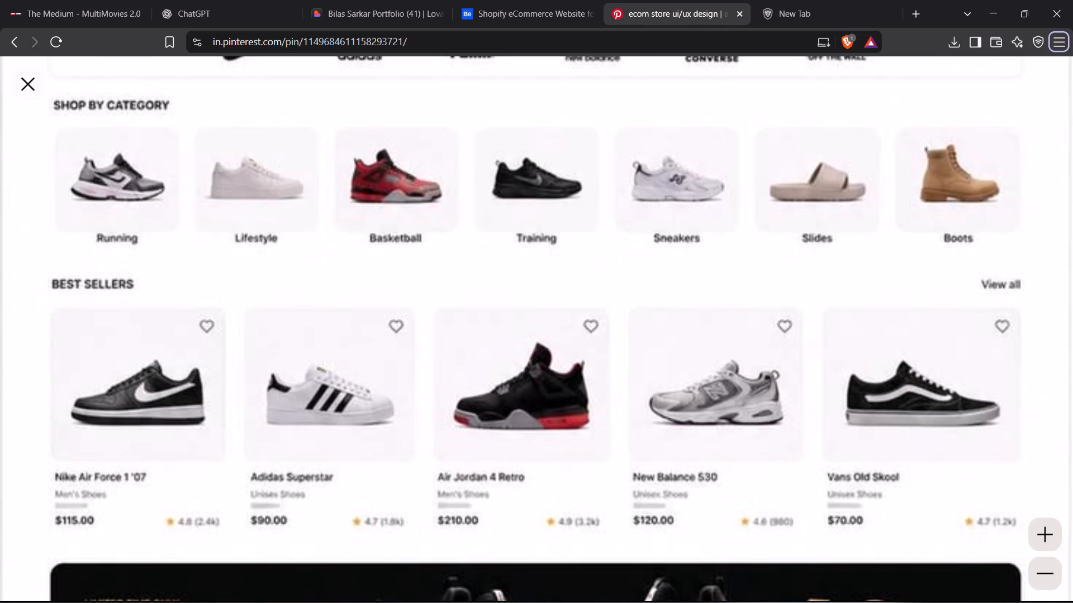
key(alt+Tab)
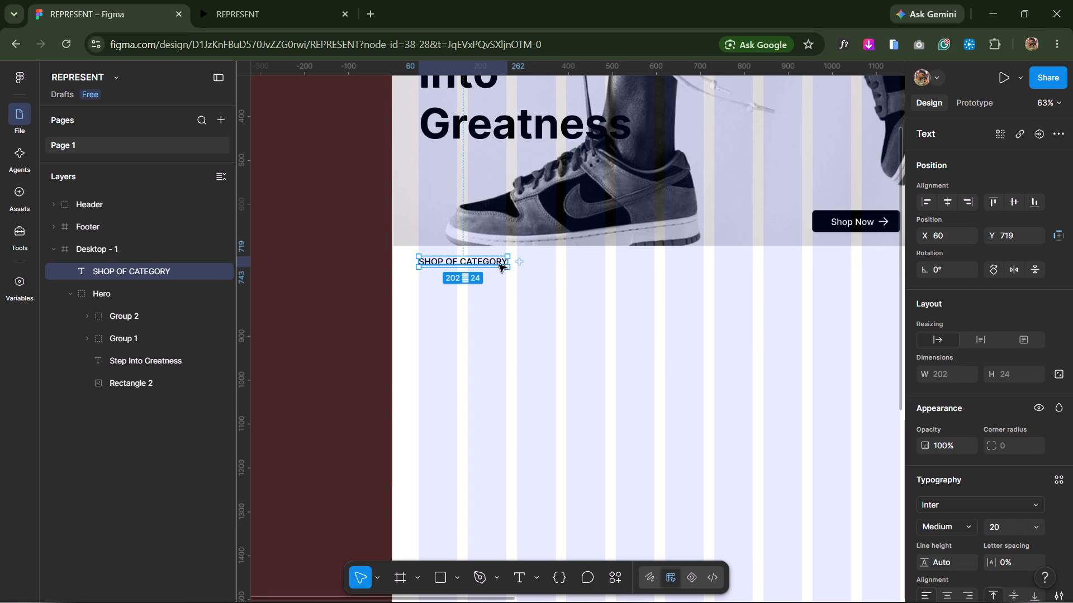
double_click(498, 264)
click(955, 530)
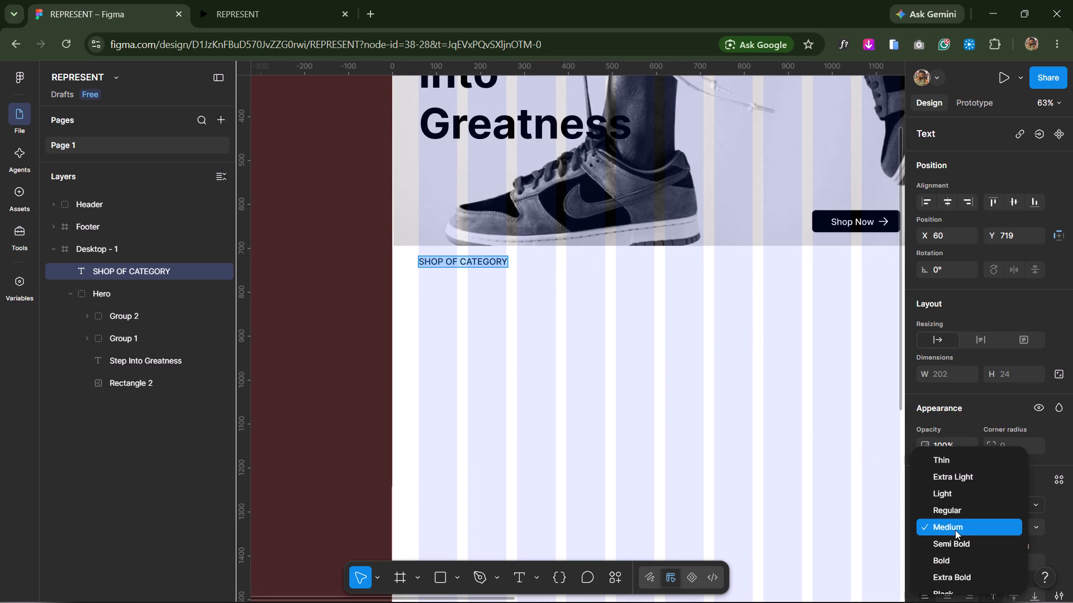
click(960, 538)
click(664, 453)
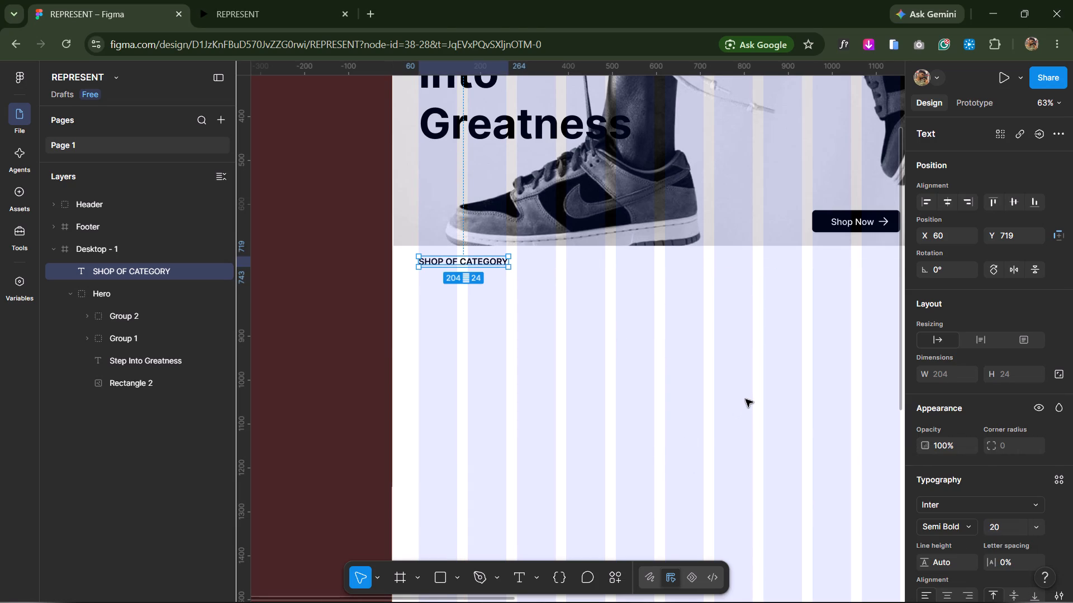
click(746, 399)
Draw a category card rectangle about 224 by 161 under the SHOP OF CATEGORY heading, starting at X 60, Y 756.
ctrl+scroll(758, 394, down, 5)
key(space)
key(space)
key(space)
key(space)
key(space)
key(space)
key(space)
key(space)
key(space)
key(space)
key(space)
key(space)
key(space)
key(space)
key(space)
key(space)
drag(767, 367, 601, 364)
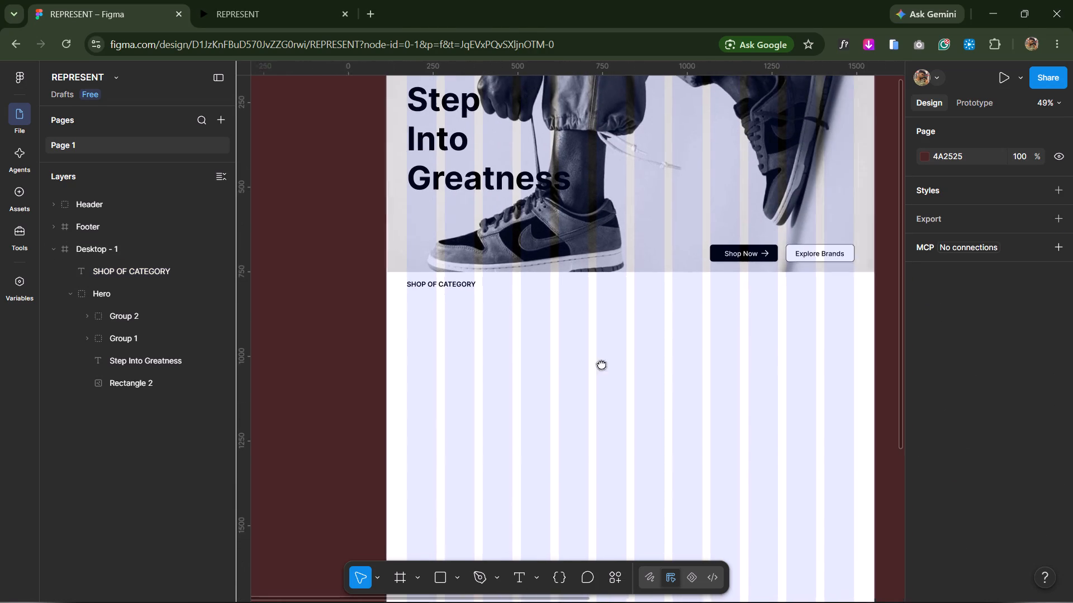
drag(601, 364, 627, 349)
key(alt+Tab)
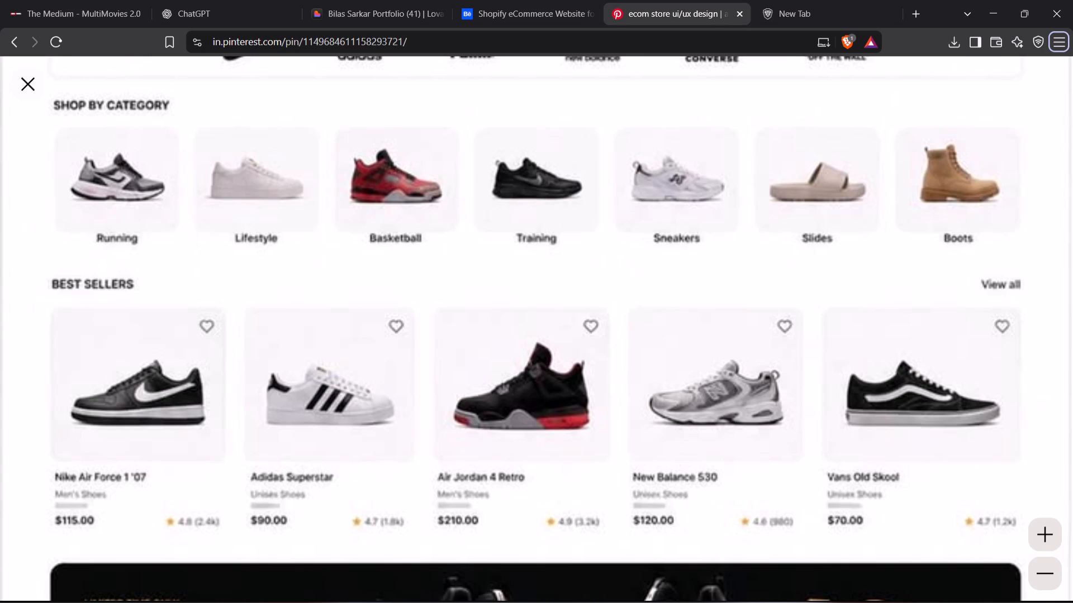
key(alt+Tab)
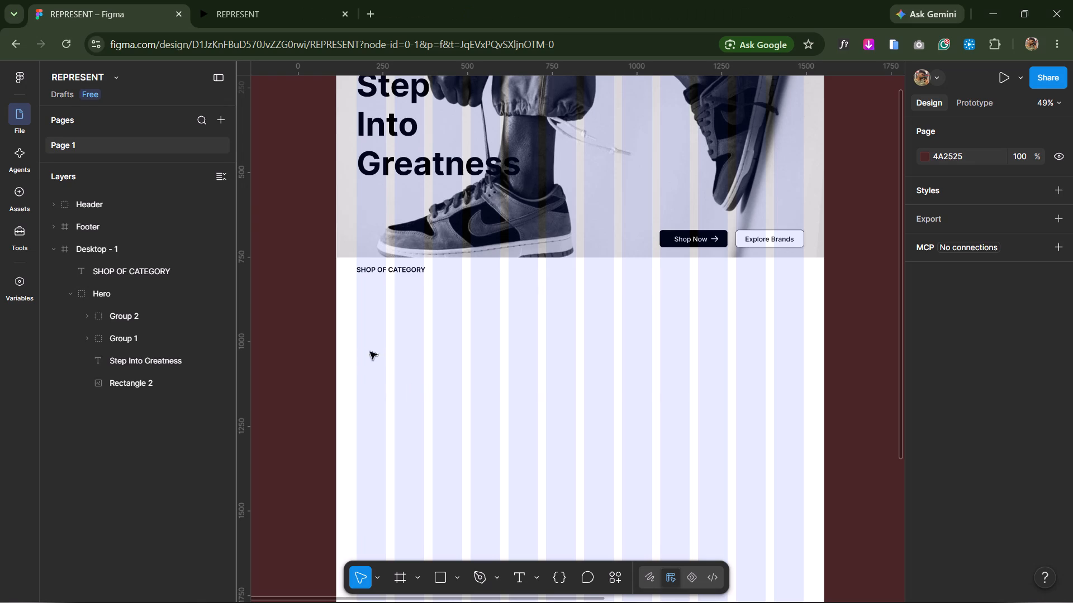
scroll(491, 381, down, 5)
click(442, 567)
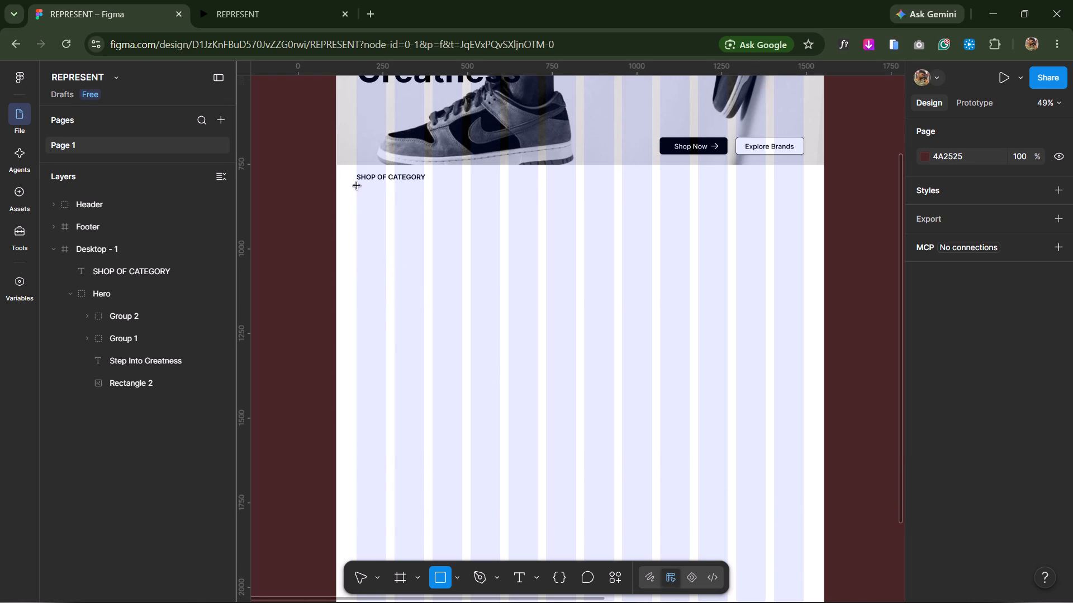
drag(357, 186, 439, 250)
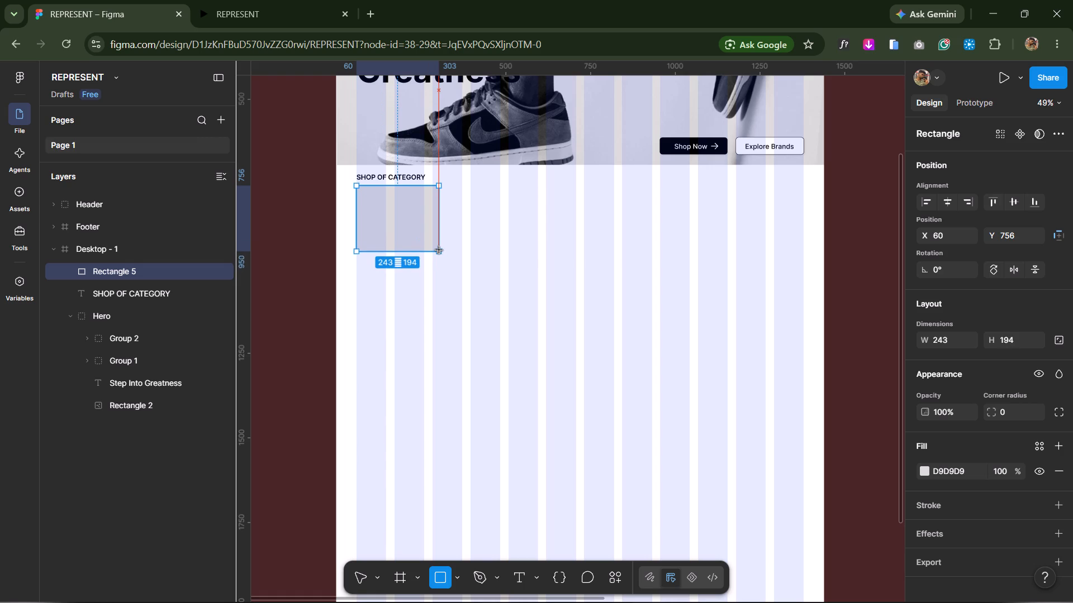
drag(439, 250, 432, 244)
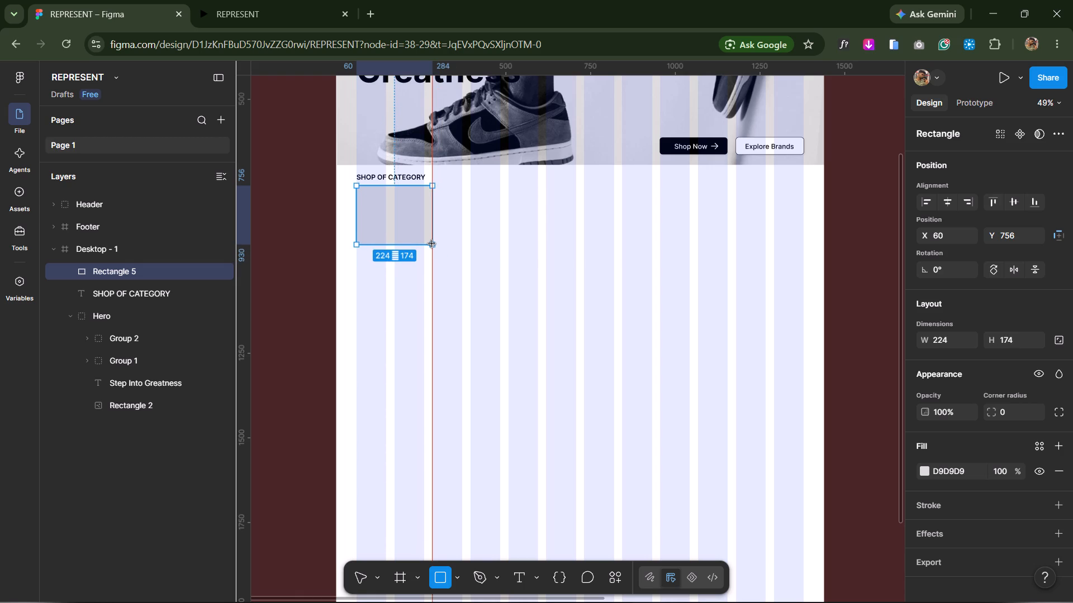
drag(432, 244, 430, 240)
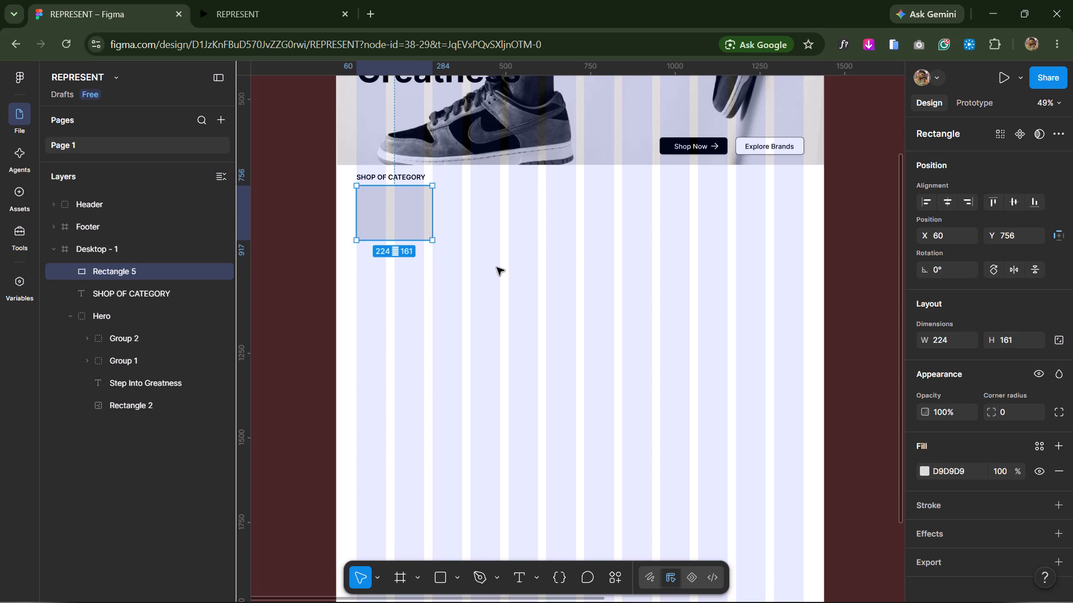
click(504, 261)
Set the category card rectangle's corner radius to 16.
click(421, 209)
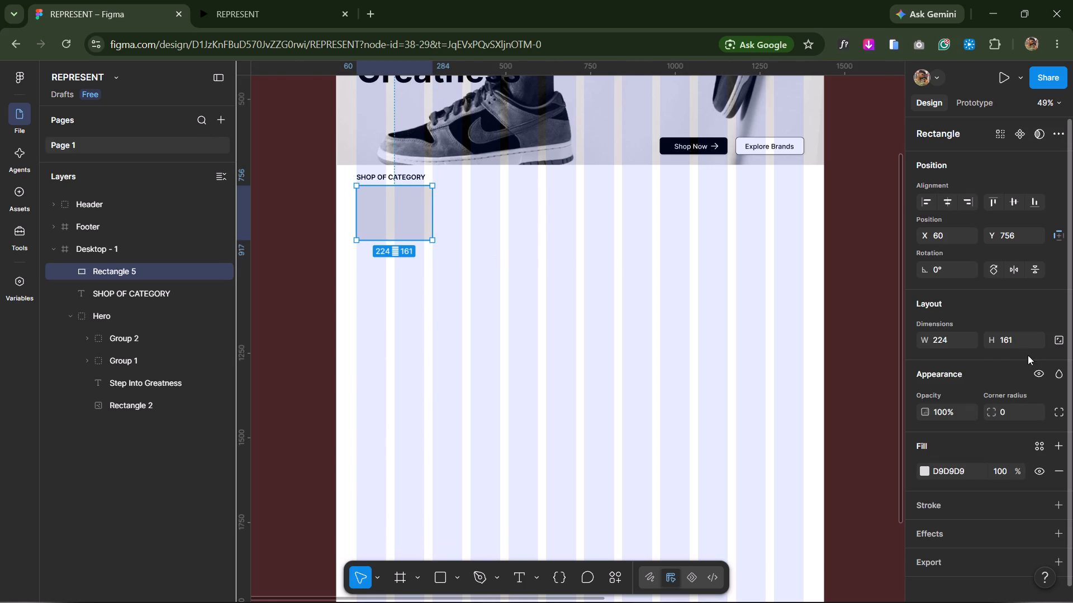
drag(996, 408, 602, 331)
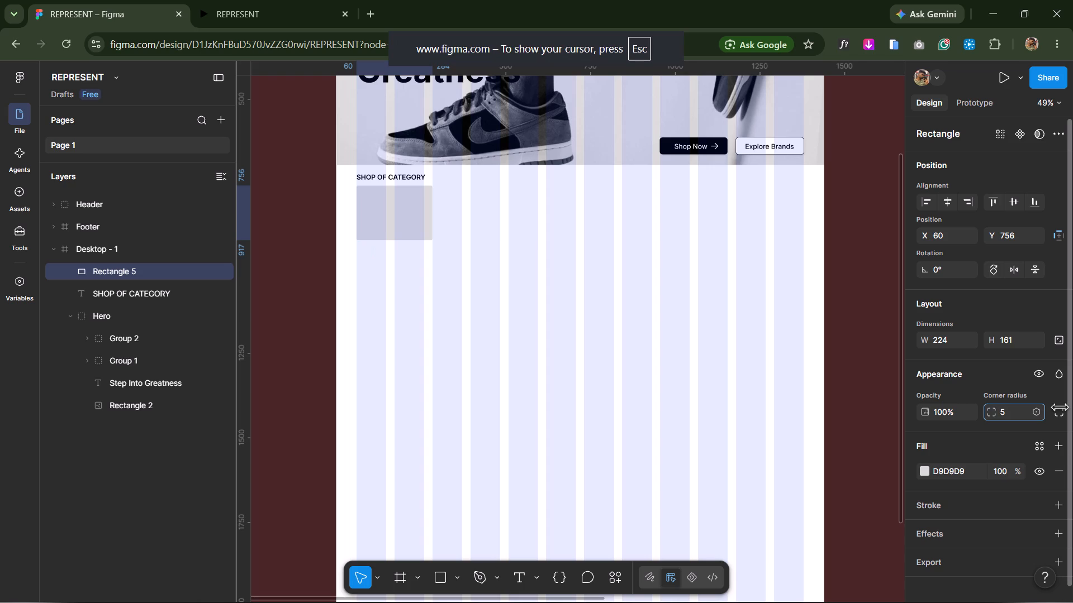
drag(602, 331, 763, 339)
drag(763, 339, 763, 339)
click(656, 292)
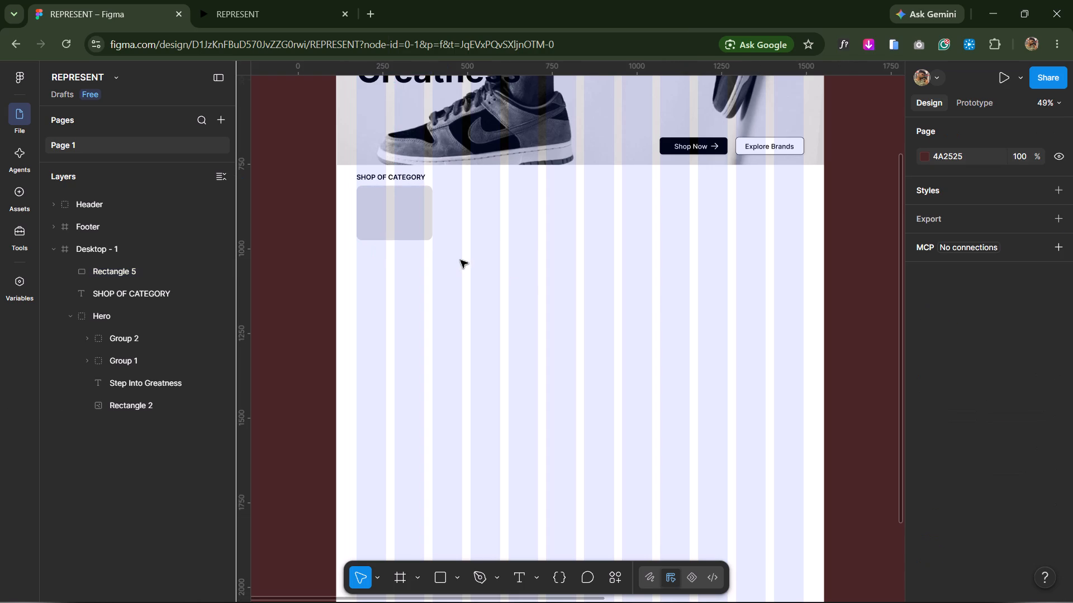
Fine-tune the category card's width so its right edge meets the start of the third grid column.
ctrl+scroll(471, 253, up, 4)
key(space)
drag(434, 213, 649, 298)
ctrl+scroll(649, 302, up, 2)
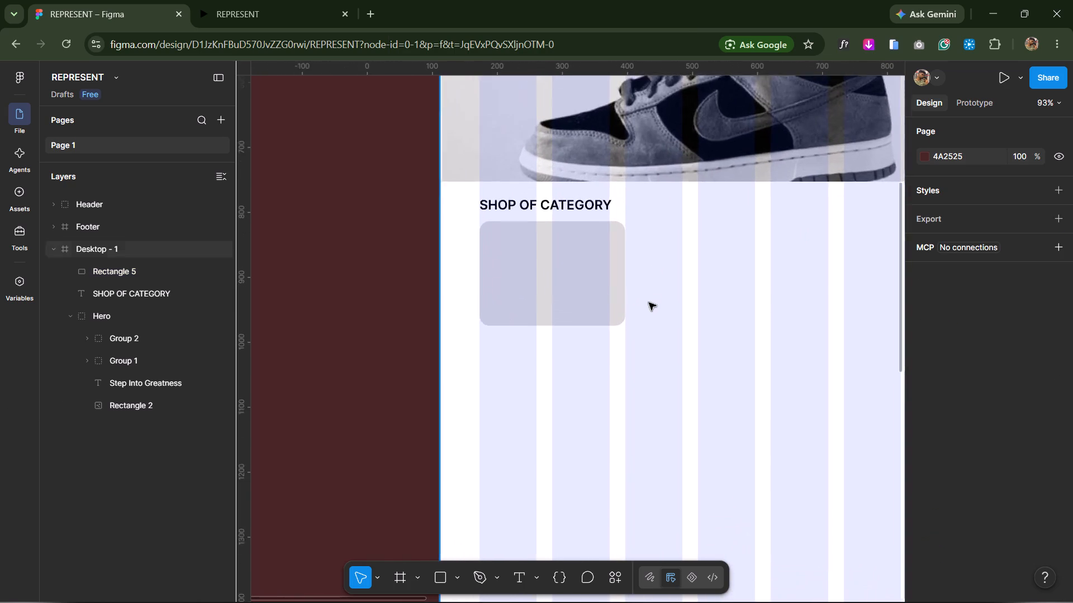
ctrl+scroll(649, 303, up, 5)
click(541, 279)
shift+click(613, 337)
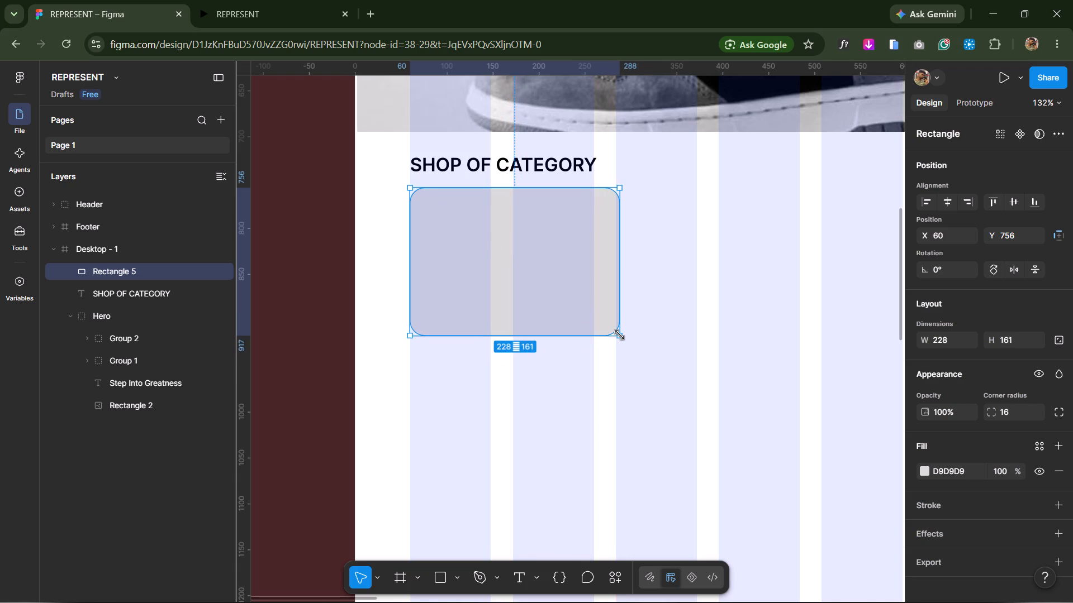
click(651, 344)
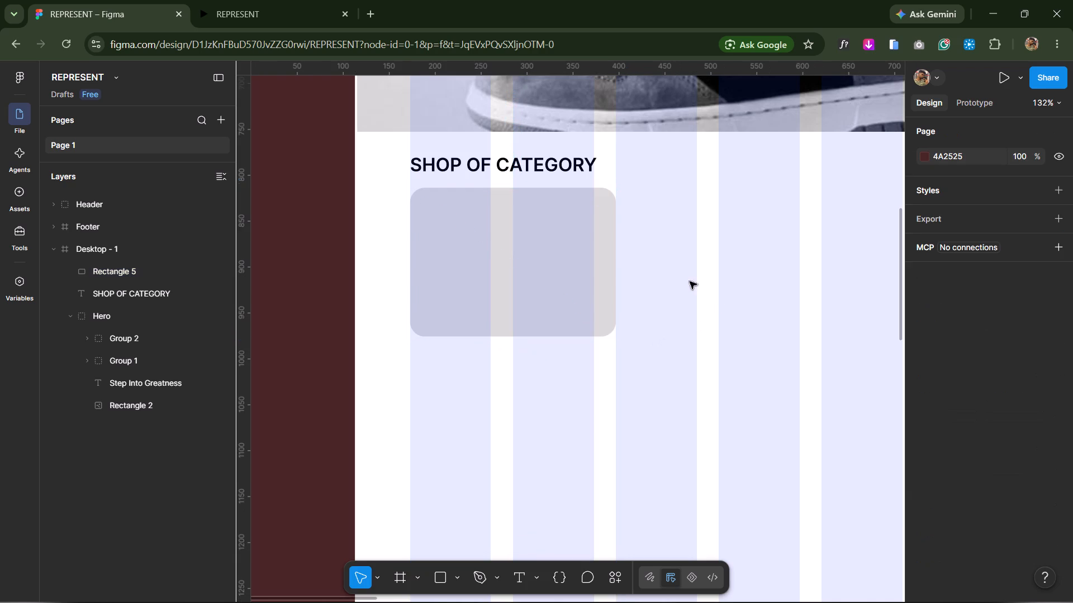
Check the heading and category card in the prototype preview and compare them with the Pinterest reference's Shop By Category section.
click(268, 0)
scroll(400, 281, down, 5)
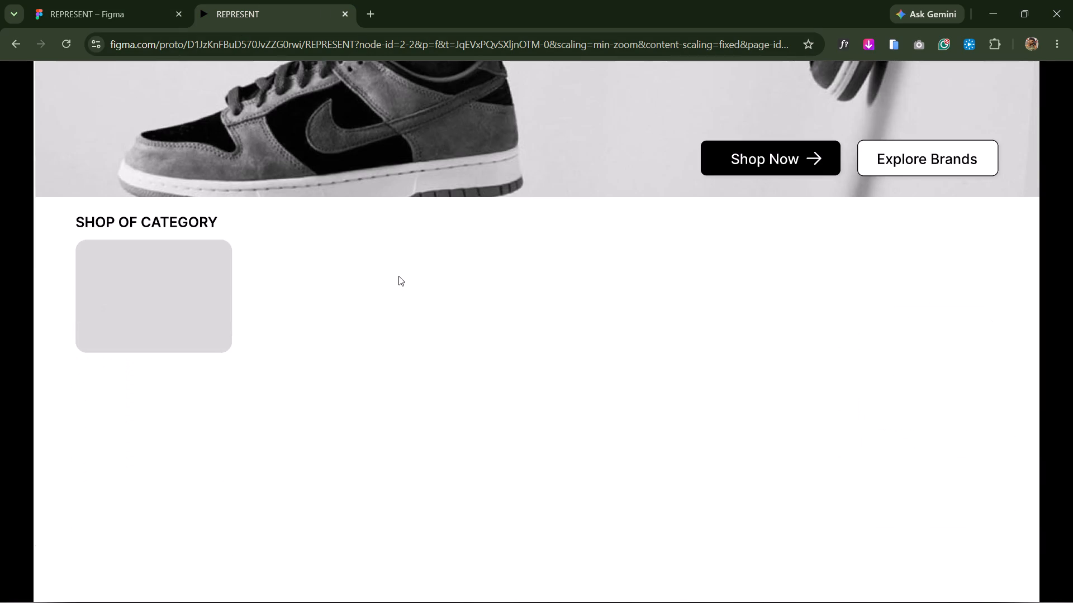
key(alt+Tab)
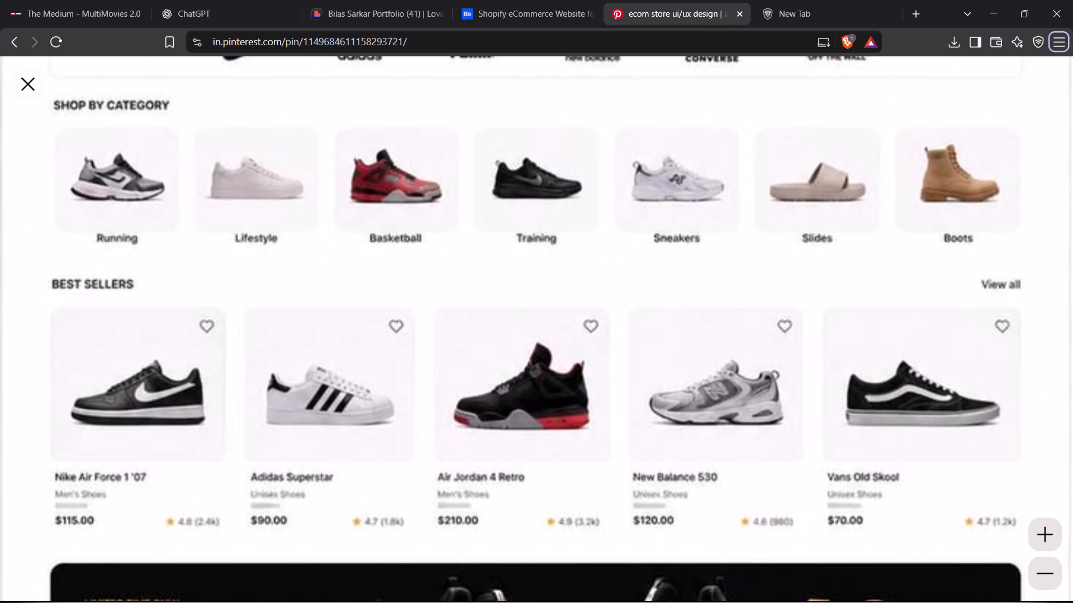
key(alt+Tab)
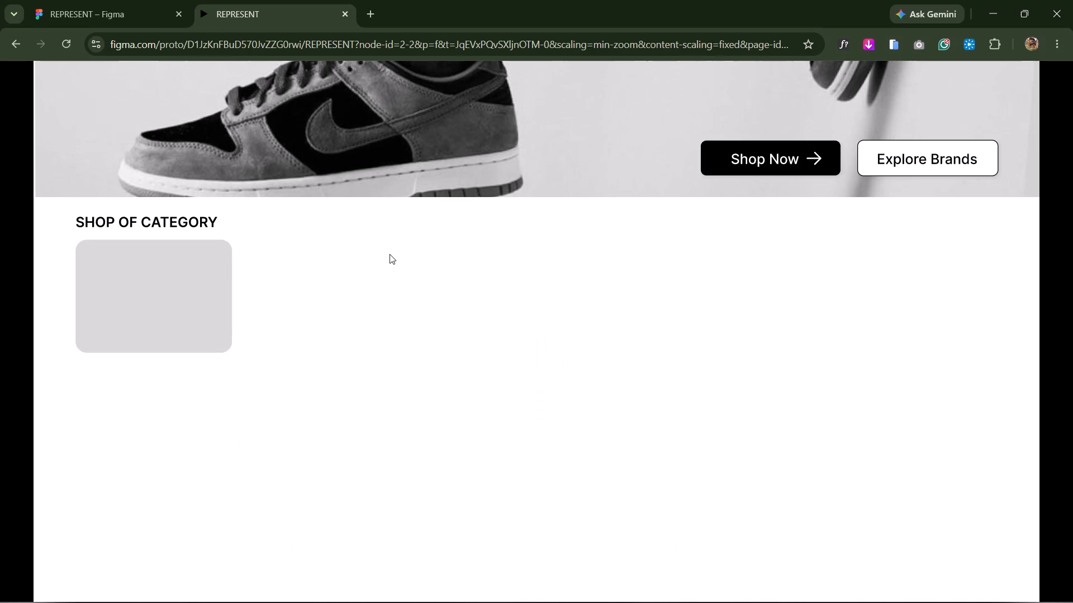
key(alt+Tab)
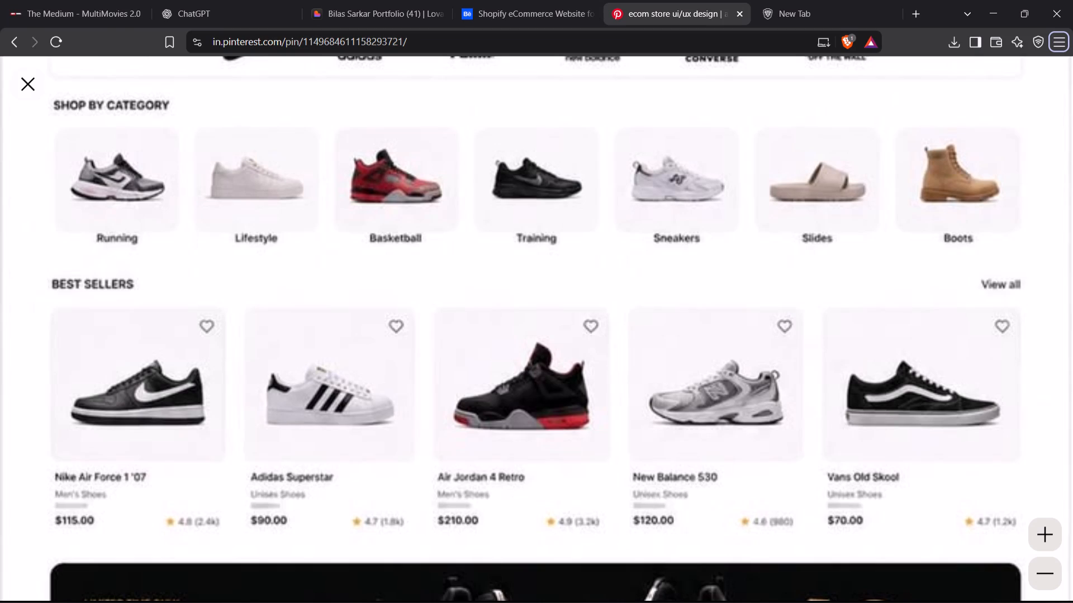
Duplicate the category card beside the original at X 314, Y 756, leaving a gap of 30 between them.
key(alt+Tab)
click(82, 0)
click(481, 288)
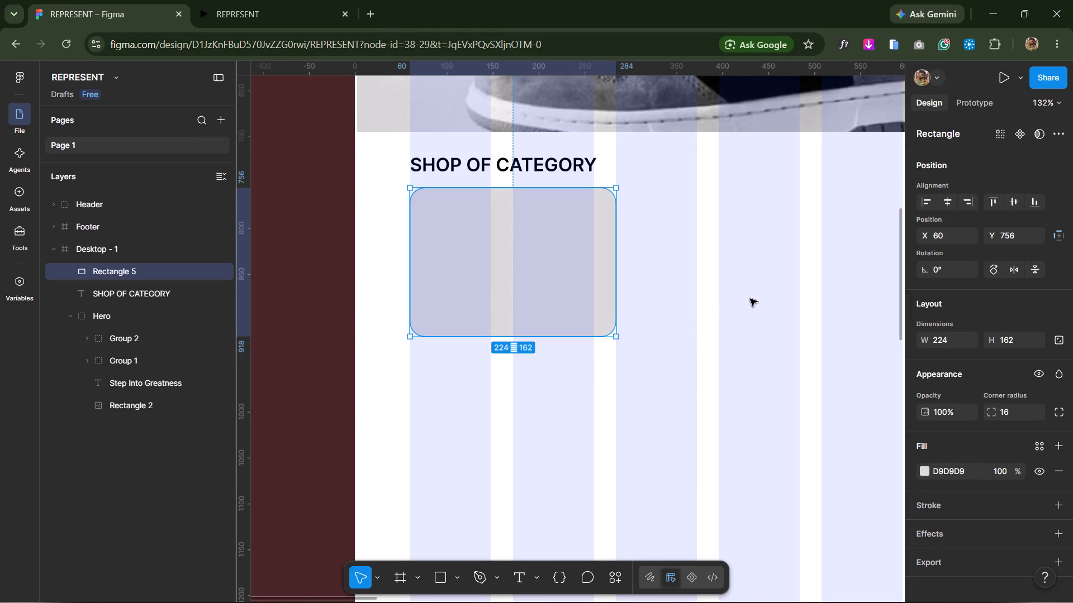
ctrl+scroll(724, 304, down, 3)
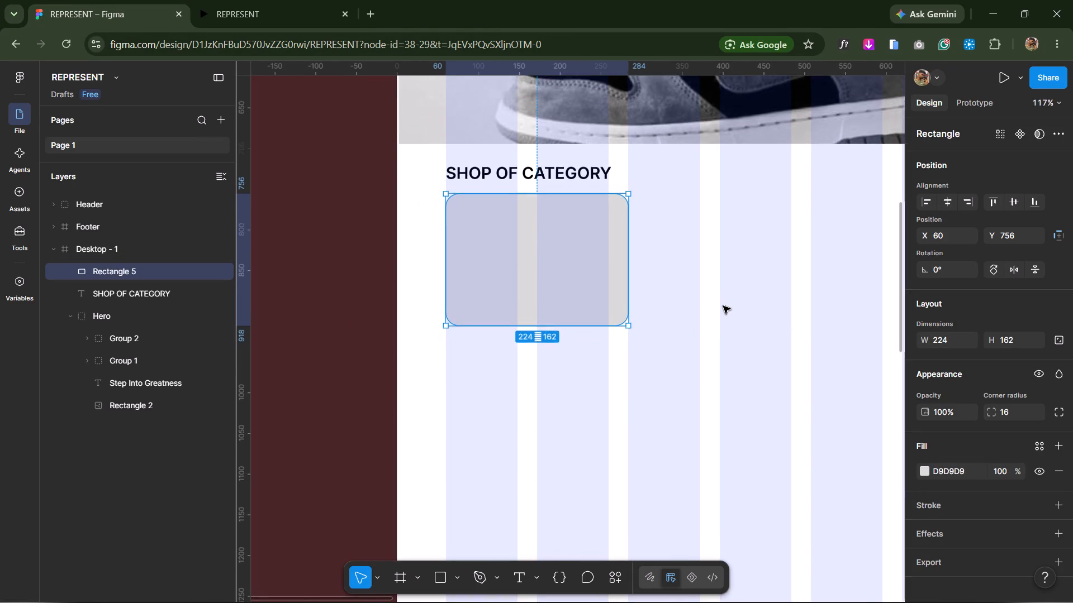
ctrl+scroll(723, 306, down, 2)
key(space)
scroll(720, 303, down, 4)
ctrl+scroll(733, 291, down, 3)
key(space)
key(space)
key(space)
key(space)
key(space)
key(space)
key(space)
key(space)
key(space)
key(space)
key(space)
key(space)
key(space)
key(space)
key(space)
key(space)
key(space)
key(space)
key(space)
key(space)
drag(778, 232, 466, 330)
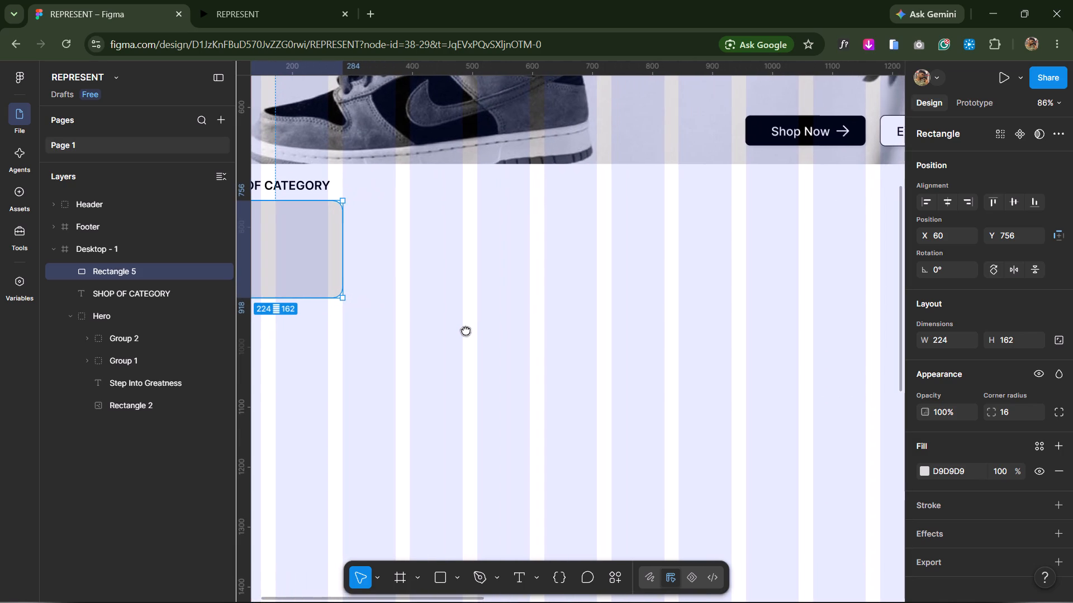
drag(466, 330, 610, 331)
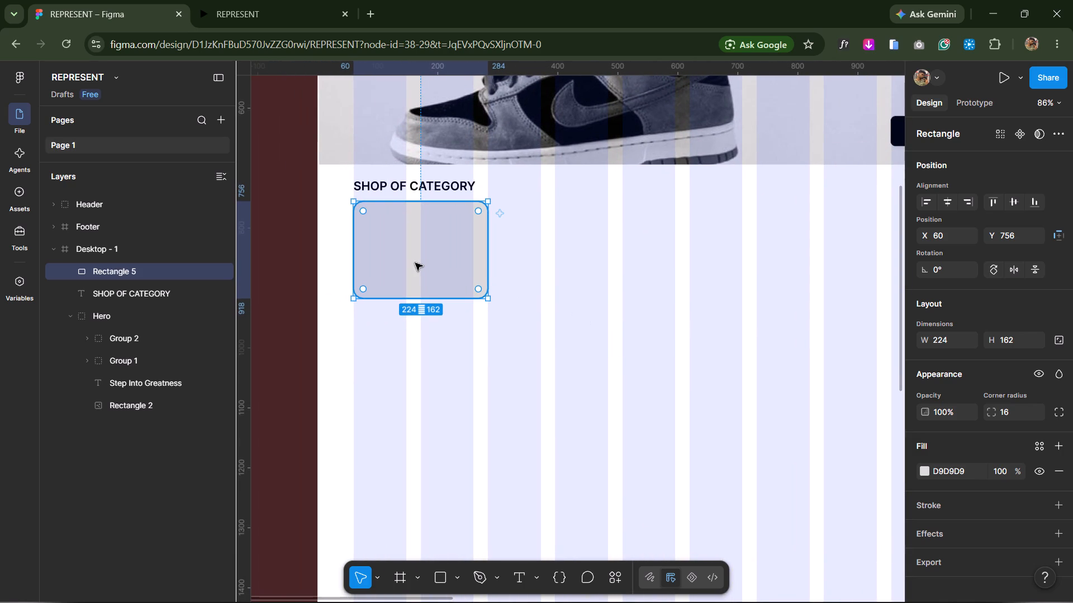
drag(415, 263, 459, 265)
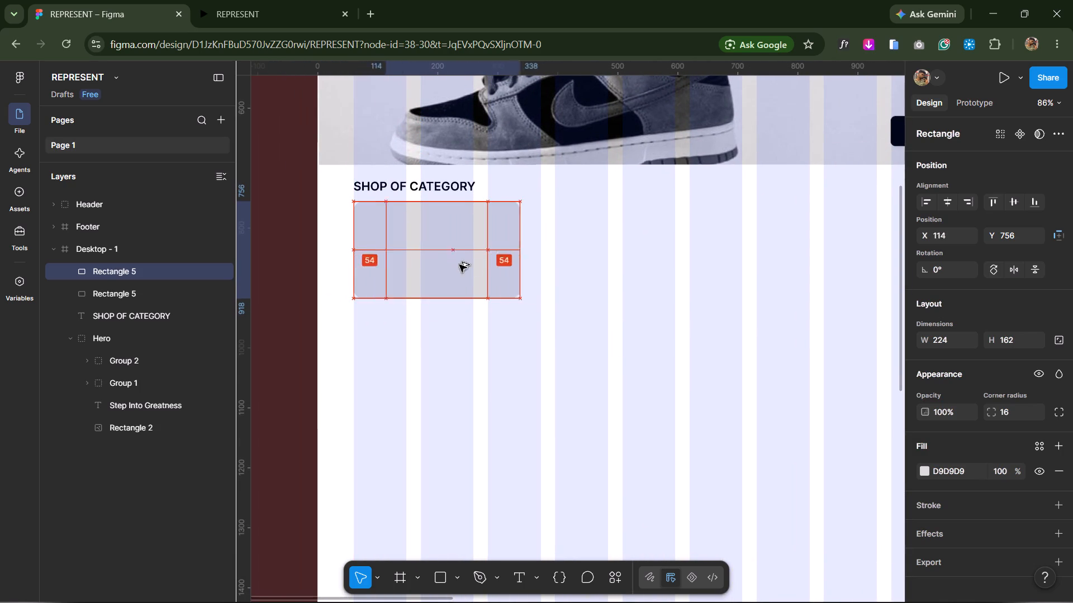
drag(459, 265, 563, 262)
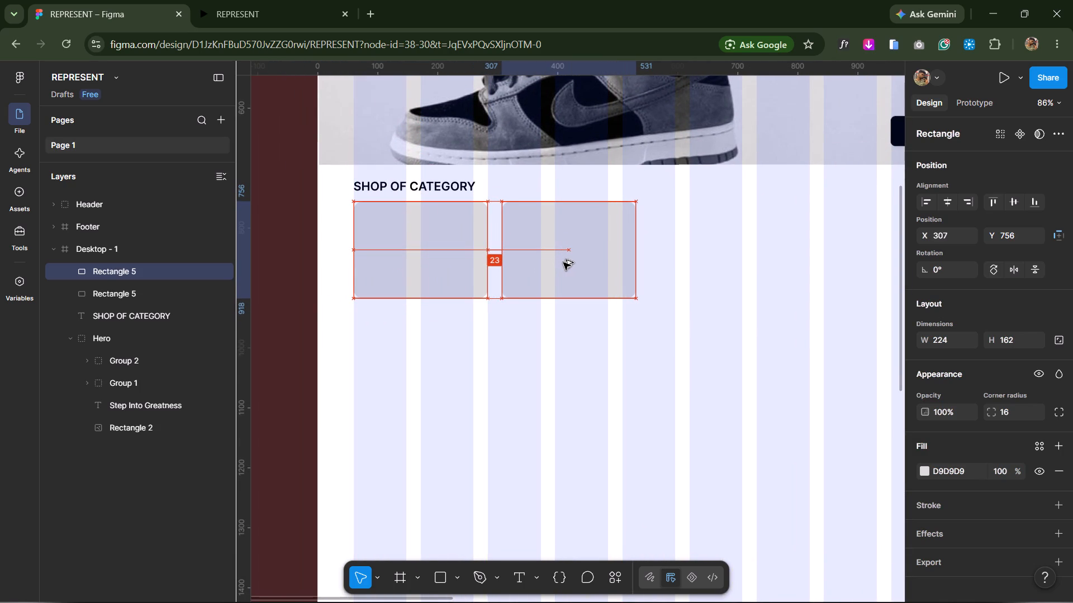
drag(563, 262, 567, 262)
Duplicate the second category card as a third card at X 568, Y 756, keeping the 30 spacing.
key(space)
key(space)
key(space)
key(space)
key(space)
key(space)
key(space)
key(space)
key(space)
key(space)
key(space)
key(space)
drag(725, 281, 550, 284)
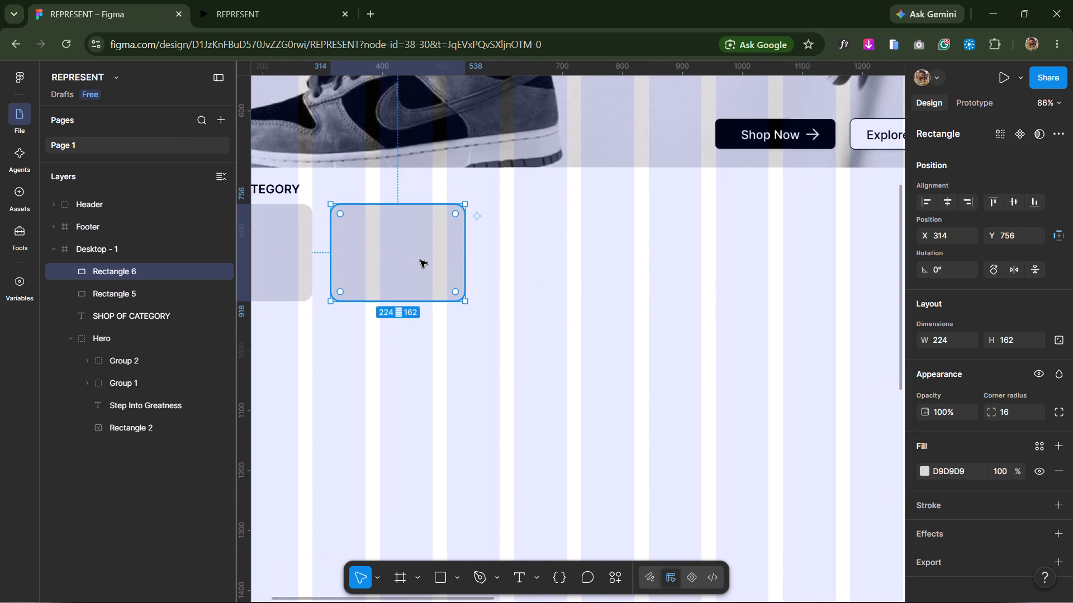
alt+drag(404, 257, 519, 257)
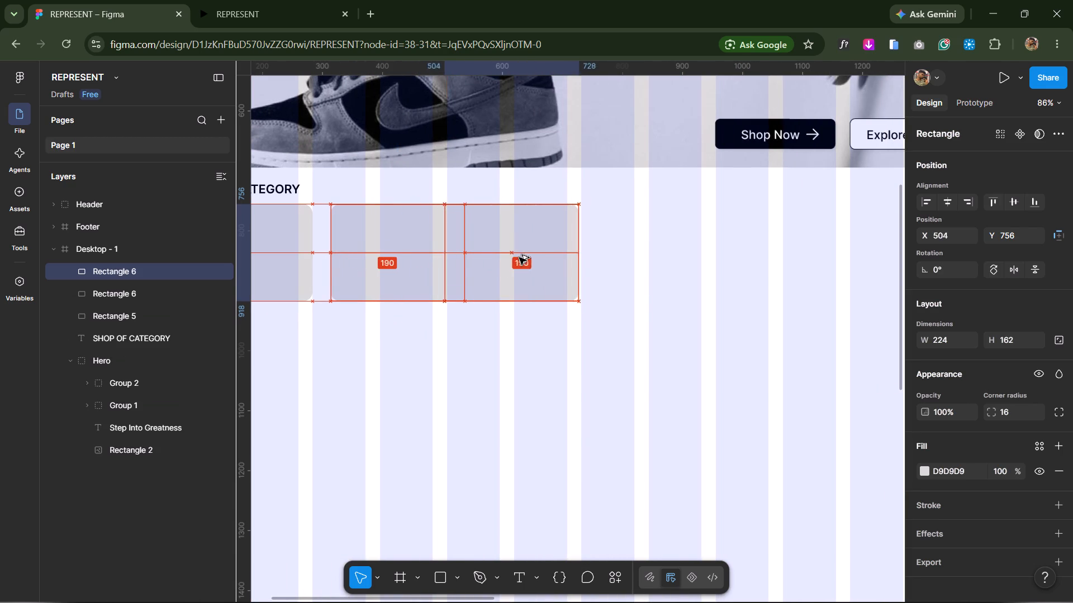
alt+drag(519, 257, 554, 256)
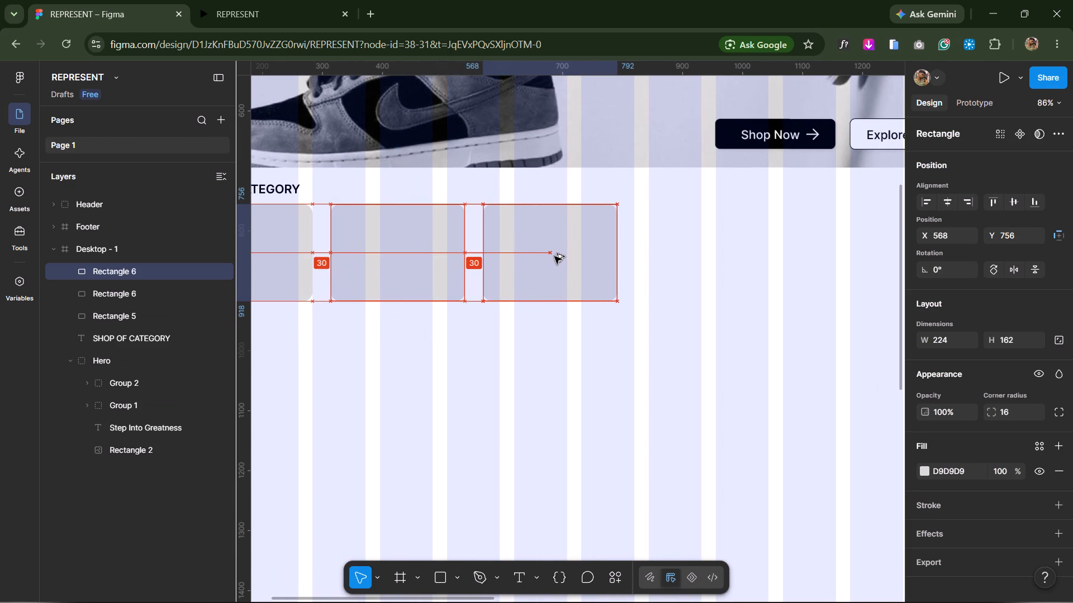
alt+drag(554, 256, 555, 256)
Duplicate the third category card as a fourth card and nudge it to X 822, Y 756.
key(space)
key(space)
key(space)
key(space)
key(space)
key(space)
key(space)
key(space)
key(space)
key(space)
key(space)
key(space)
key(space)
key(space)
key(space)
key(space)
key(space)
key(space)
key(space)
key(space)
drag(700, 257, 552, 245)
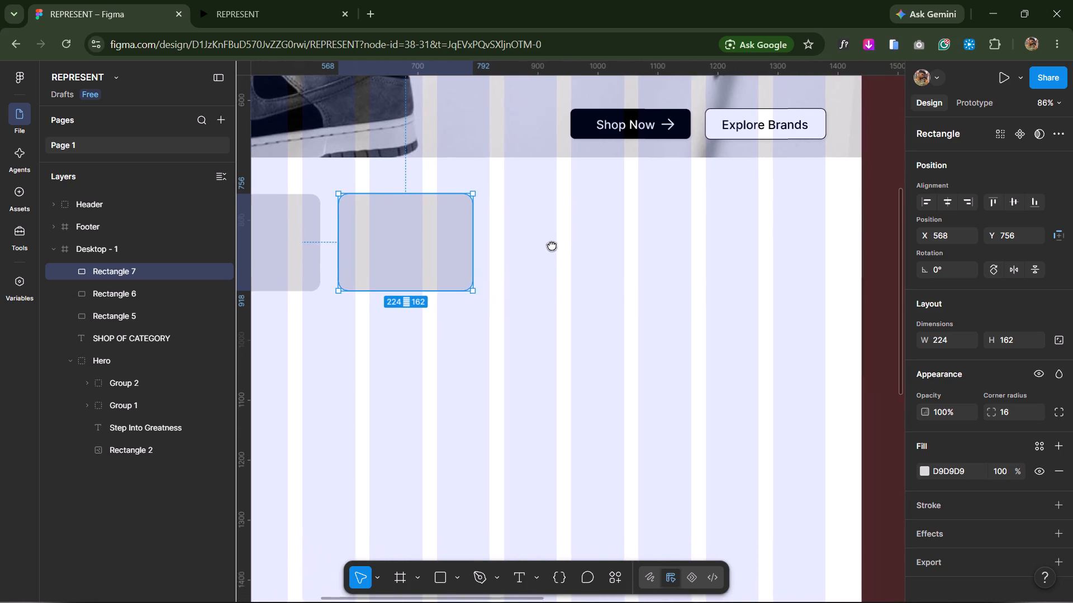
drag(552, 245, 538, 236)
alt+drag(373, 238, 488, 241)
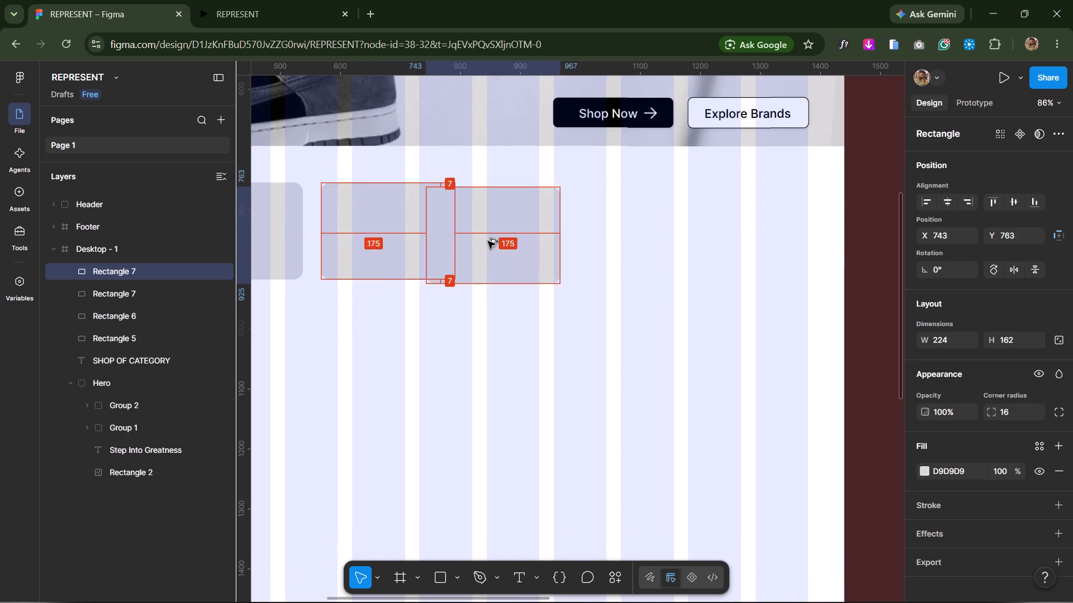
alt+drag(488, 241, 526, 237)
key(Left)
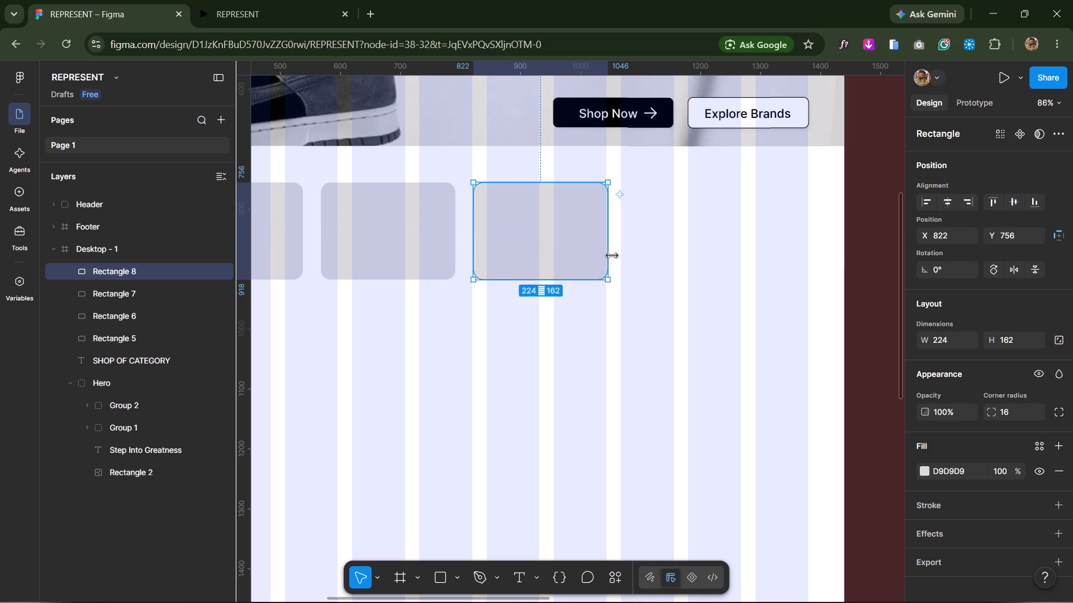
Duplicate the fourth category card as a fifth card at X 1076, Y 756, keeping the 30 spacing.
key(space)
key(space)
key(space)
key(space)
key(space)
key(space)
key(space)
key(space)
key(space)
key(space)
key(space)
drag(522, 319, 521, 319)
drag(521, 319, 441, 307)
alt+drag(446, 207, 508, 211)
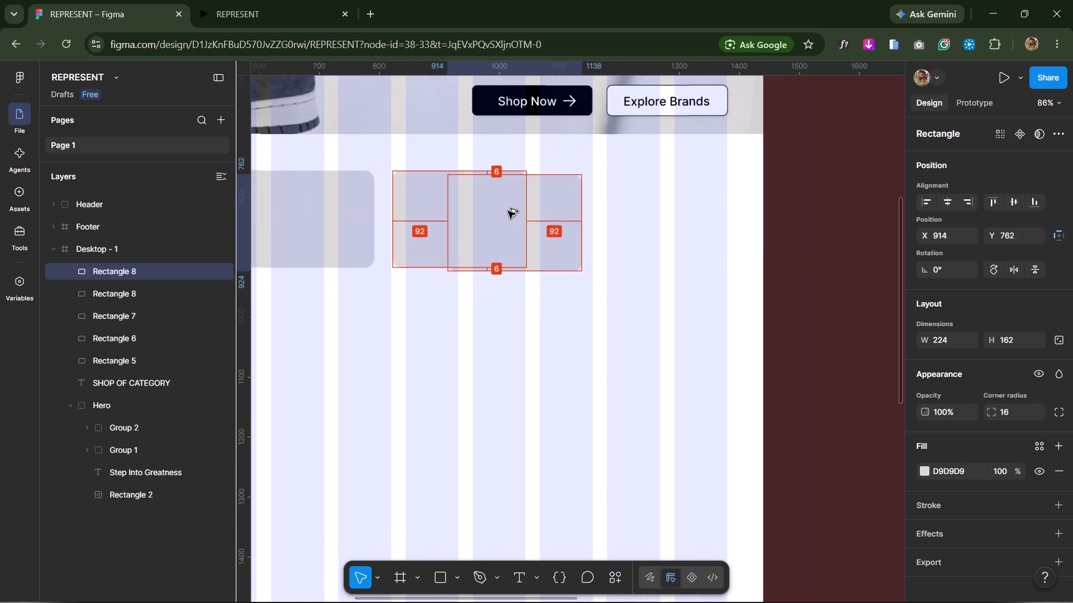
alt+drag(508, 211, 592, 209)
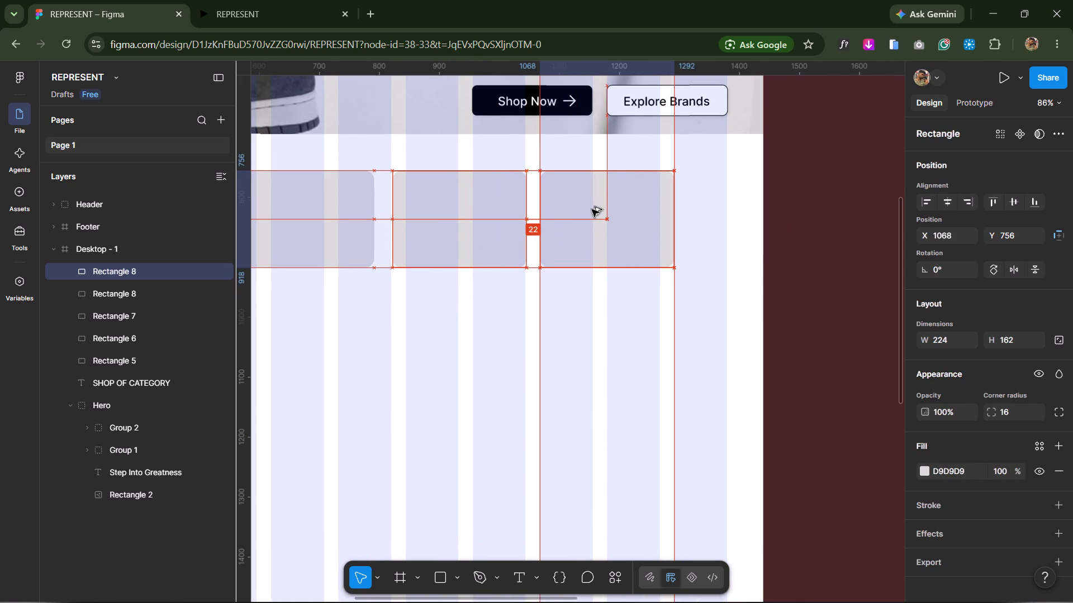
alt+drag(592, 209, 597, 209)
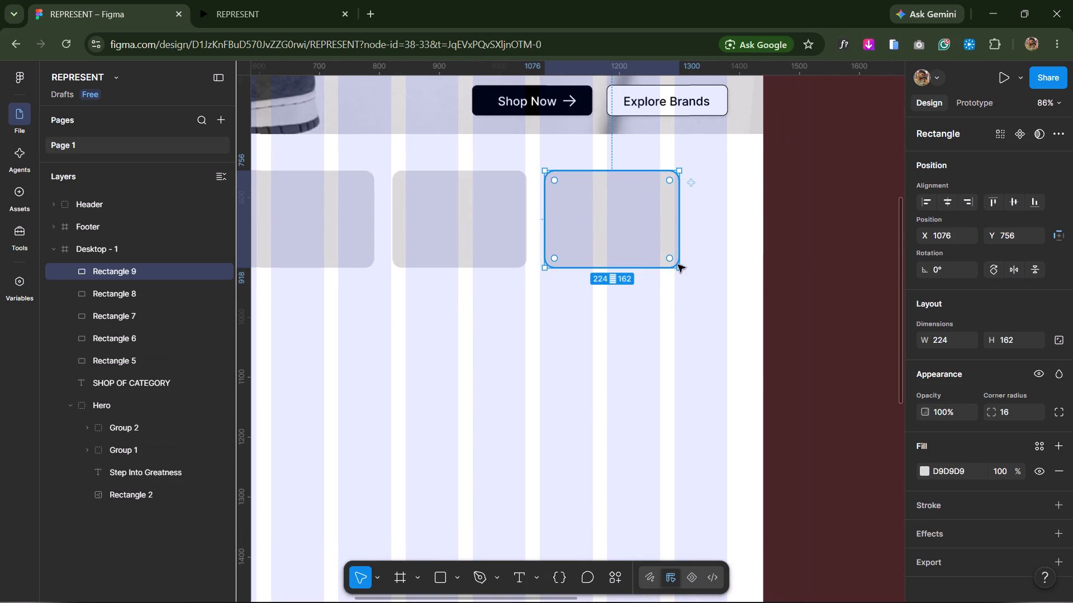
click(746, 297)
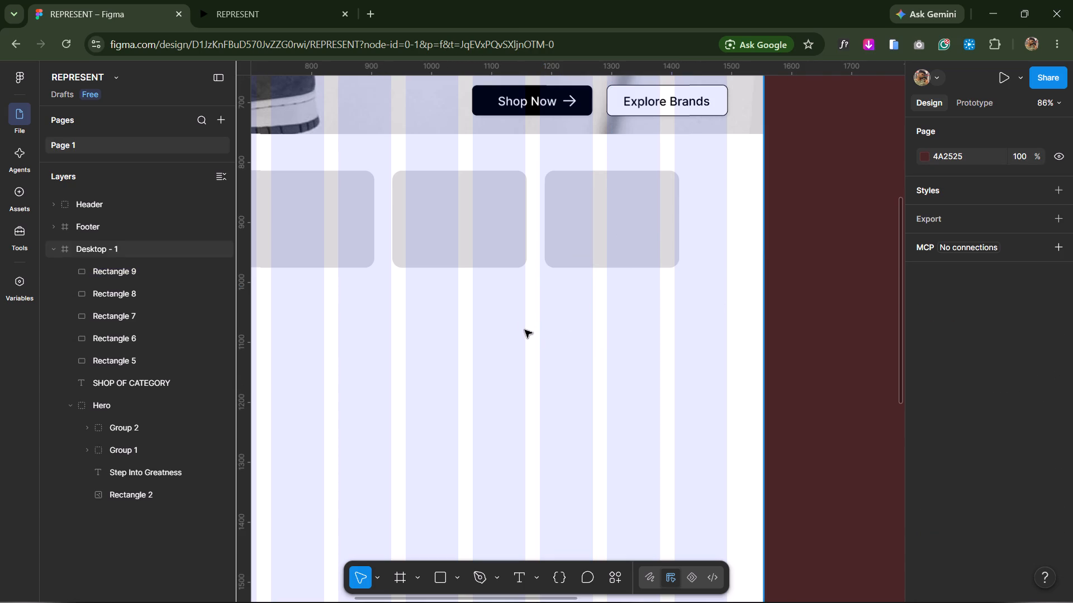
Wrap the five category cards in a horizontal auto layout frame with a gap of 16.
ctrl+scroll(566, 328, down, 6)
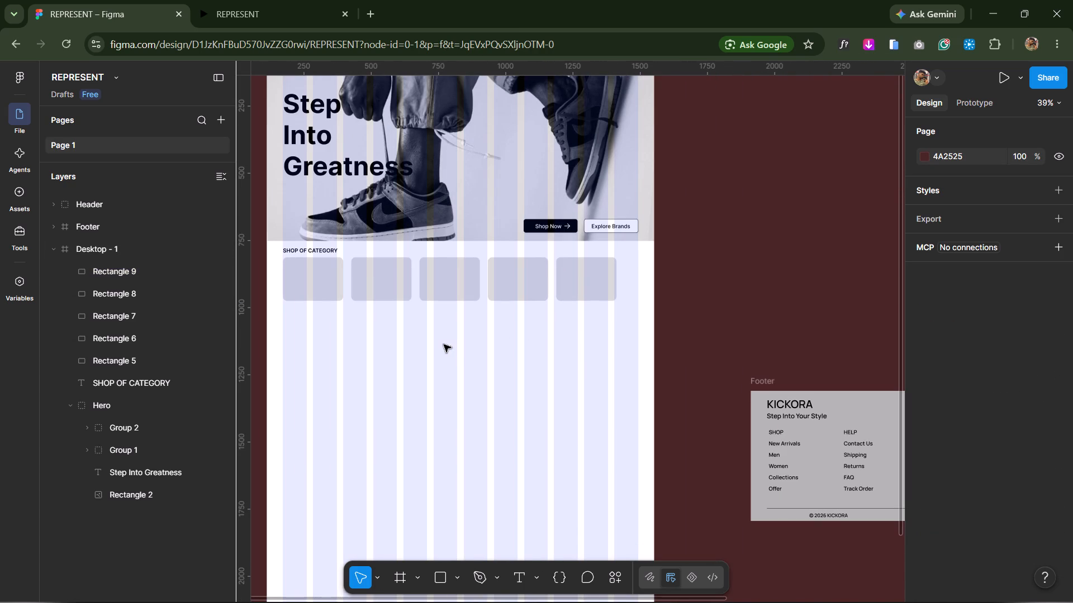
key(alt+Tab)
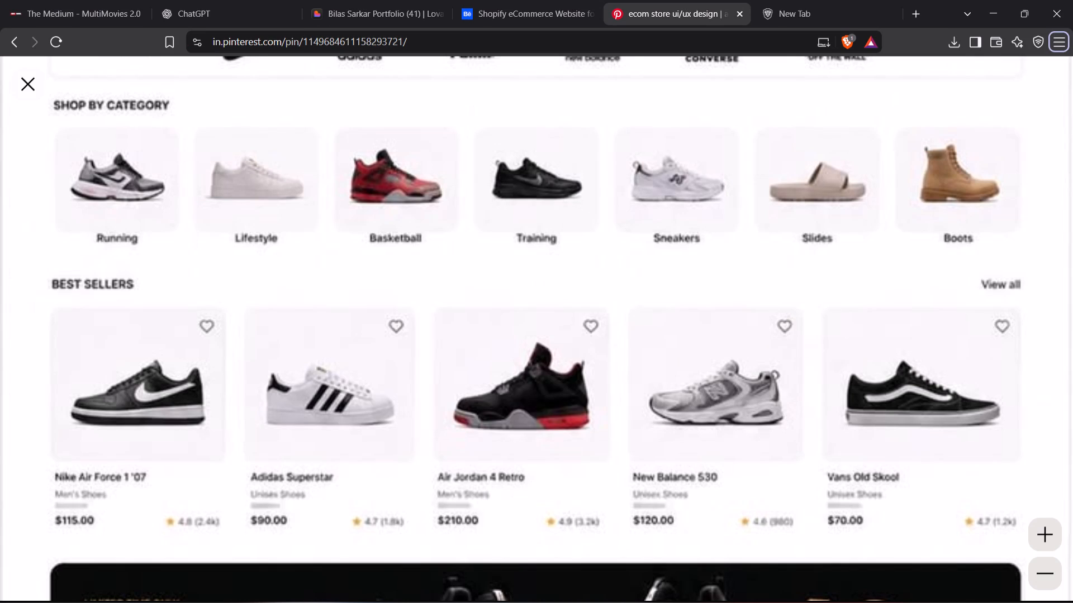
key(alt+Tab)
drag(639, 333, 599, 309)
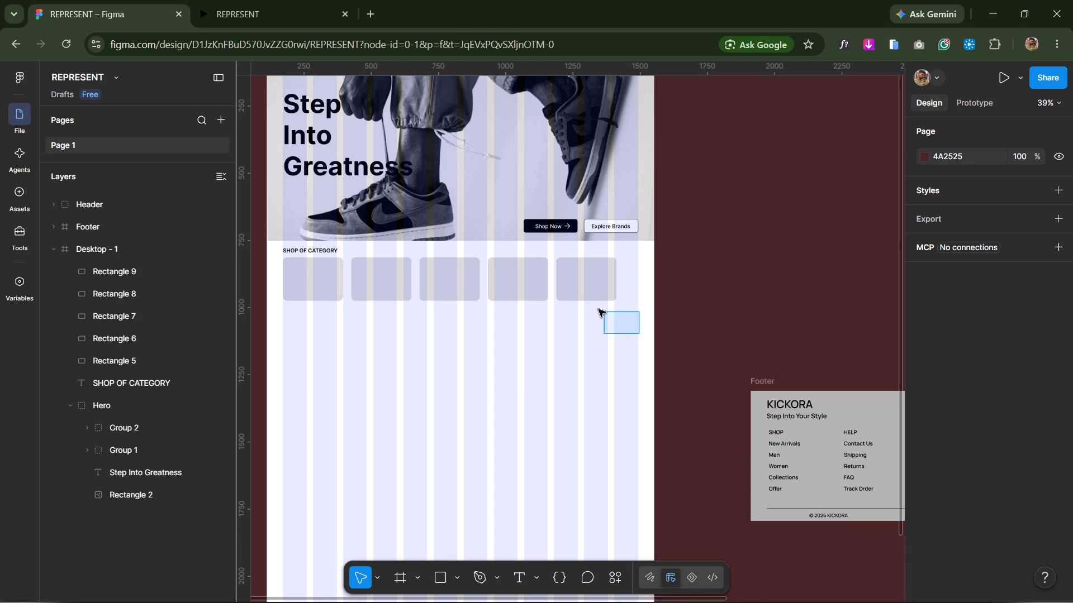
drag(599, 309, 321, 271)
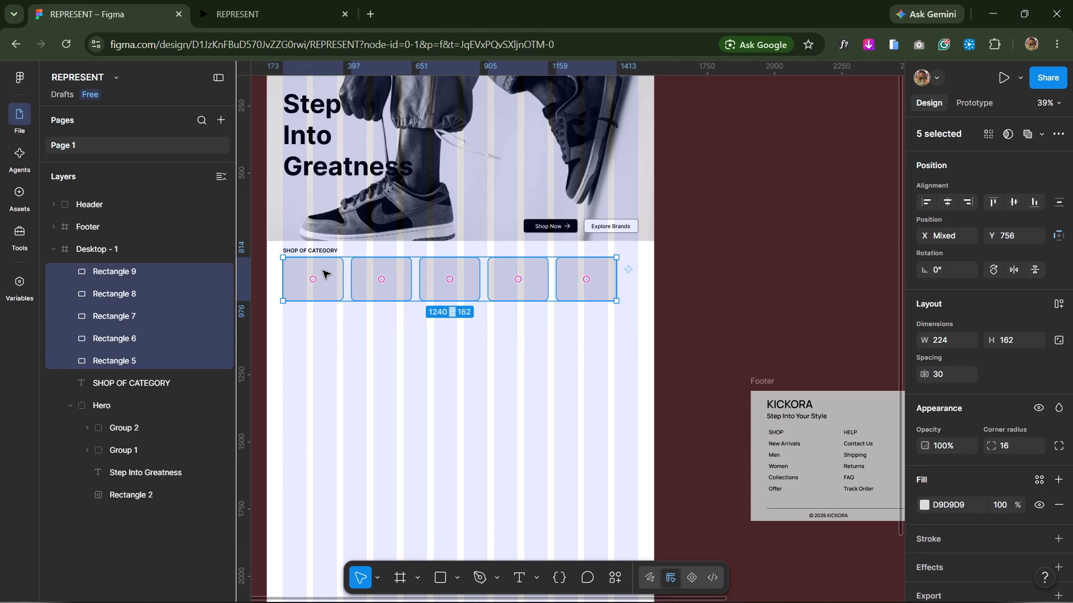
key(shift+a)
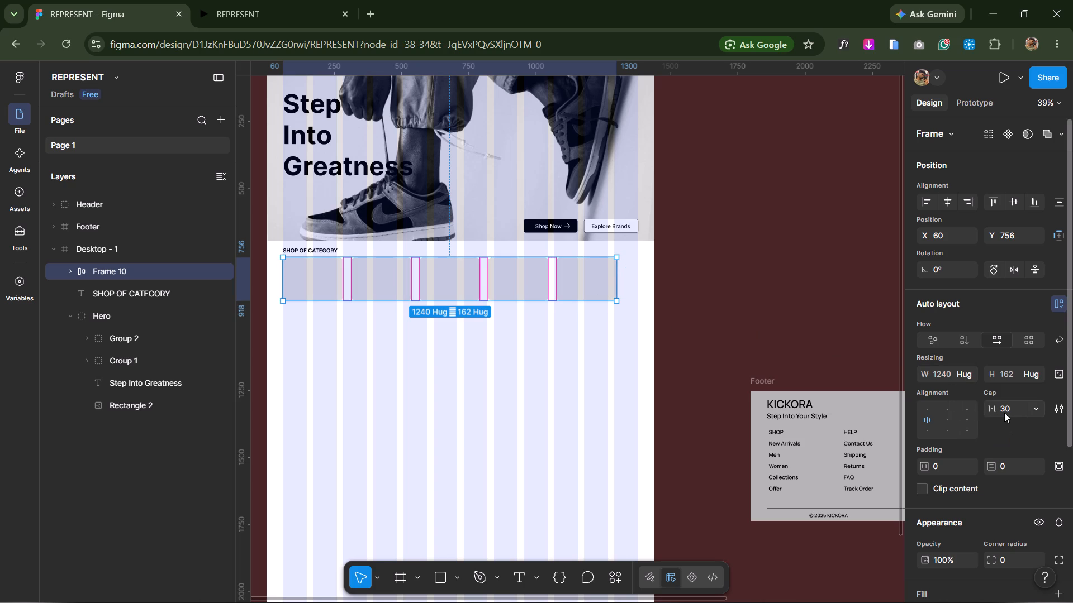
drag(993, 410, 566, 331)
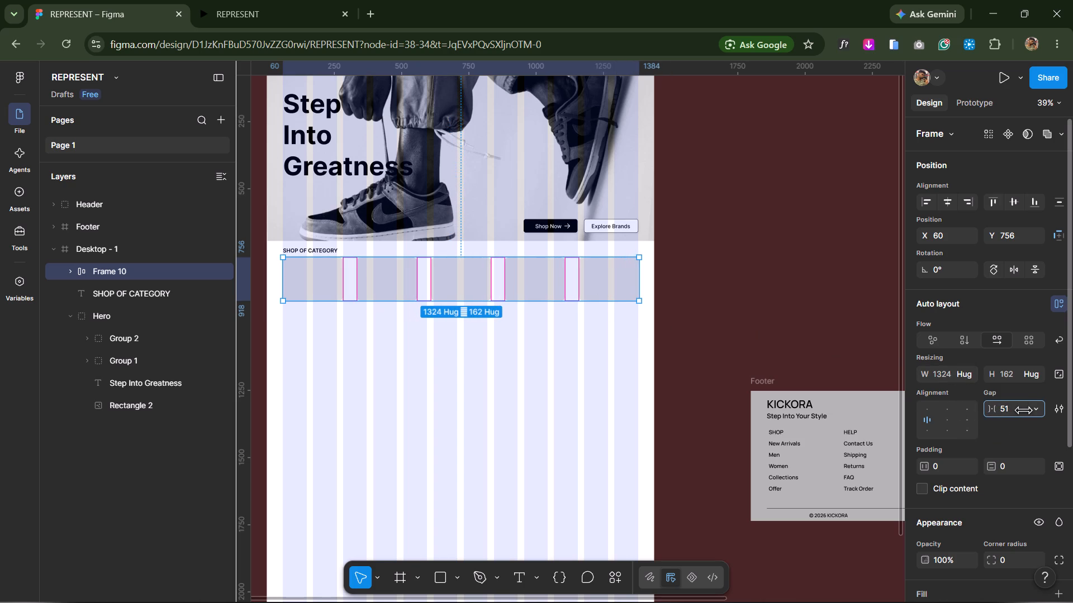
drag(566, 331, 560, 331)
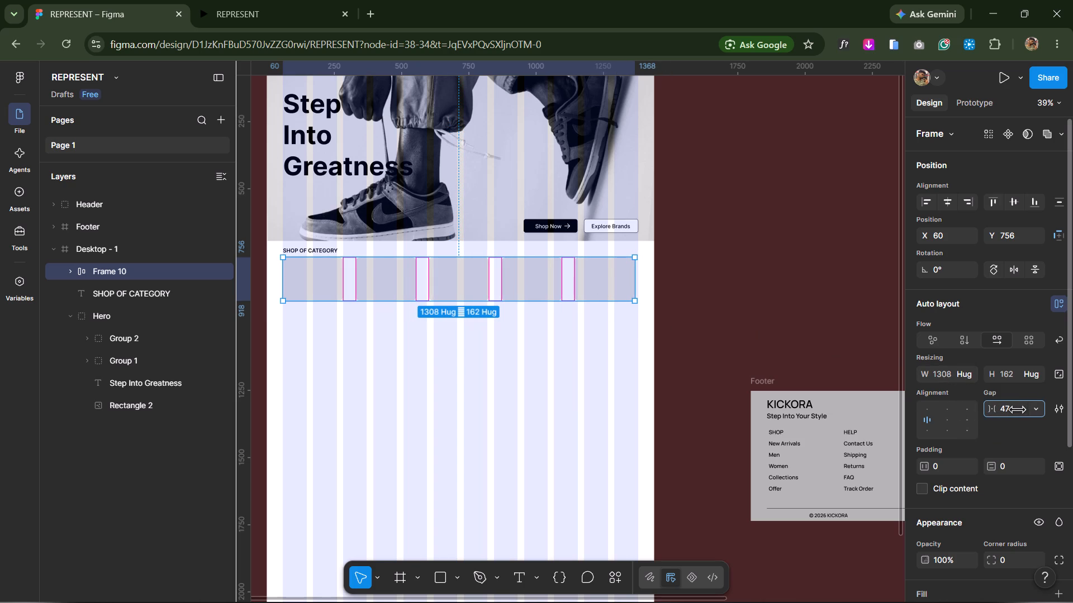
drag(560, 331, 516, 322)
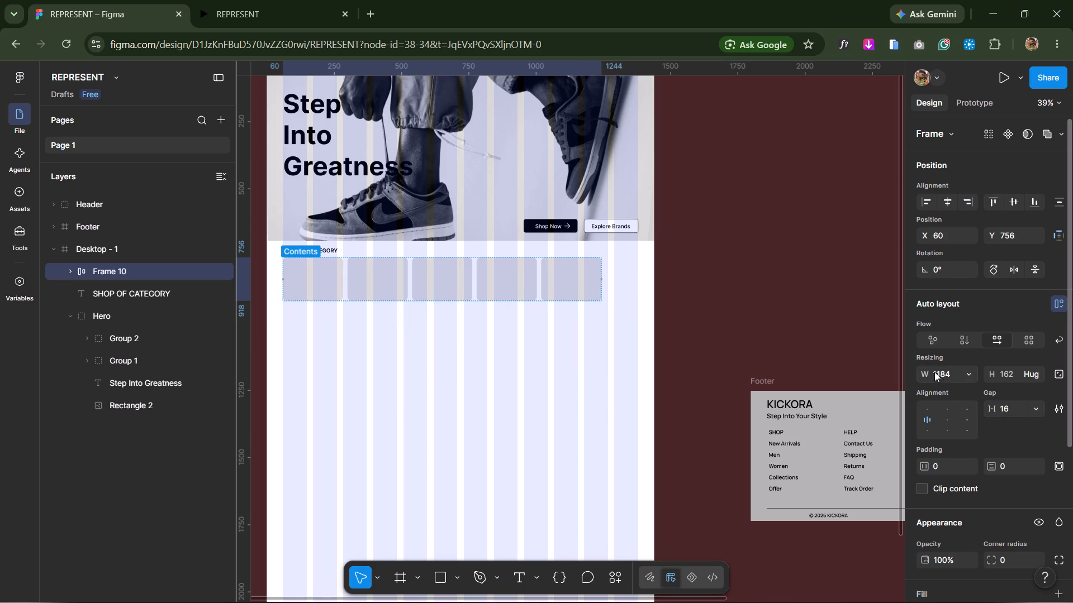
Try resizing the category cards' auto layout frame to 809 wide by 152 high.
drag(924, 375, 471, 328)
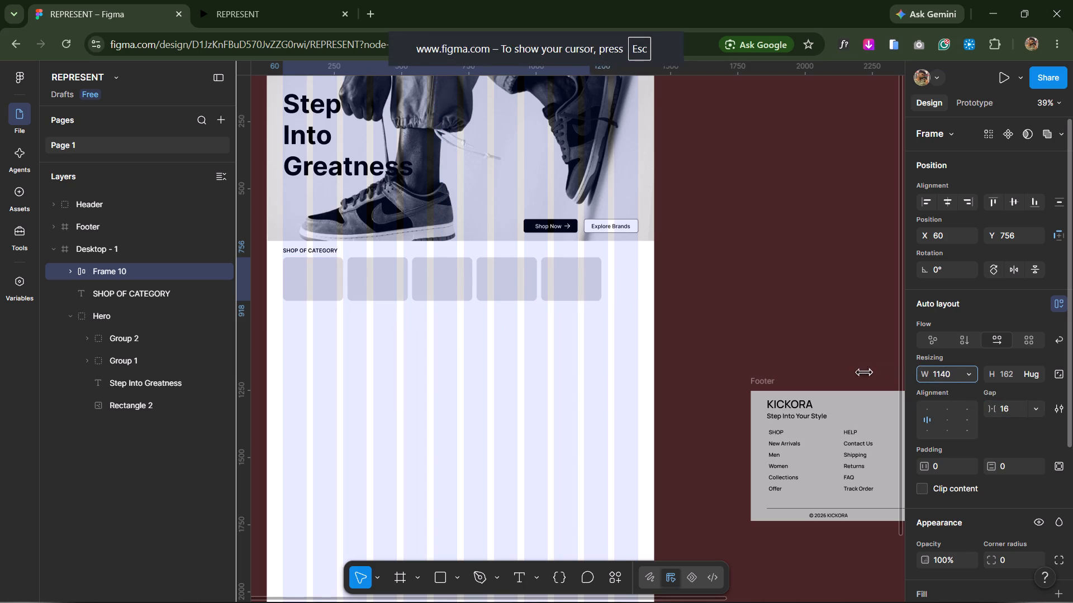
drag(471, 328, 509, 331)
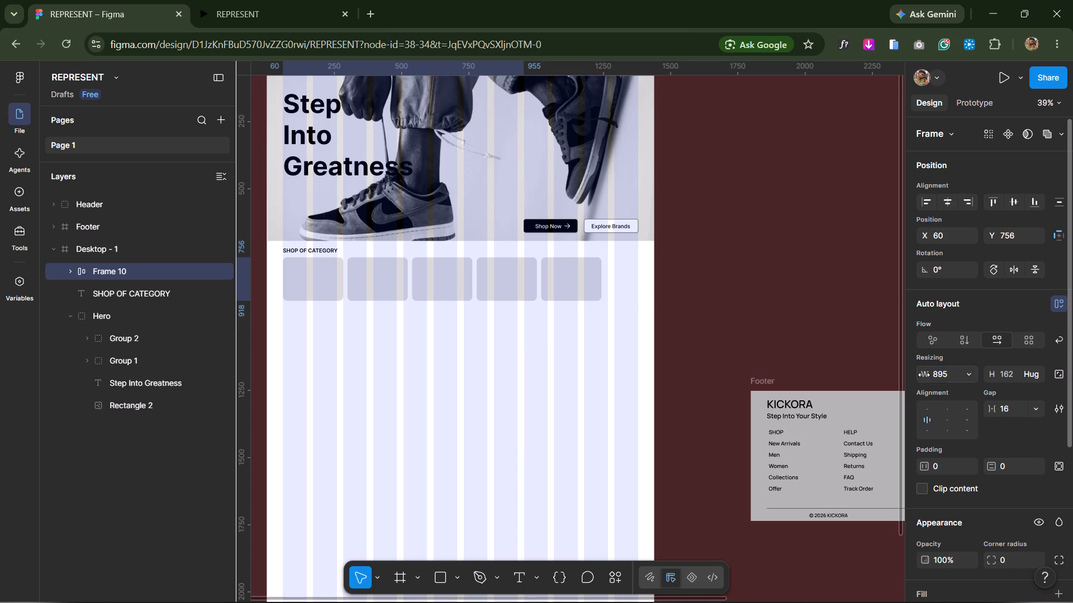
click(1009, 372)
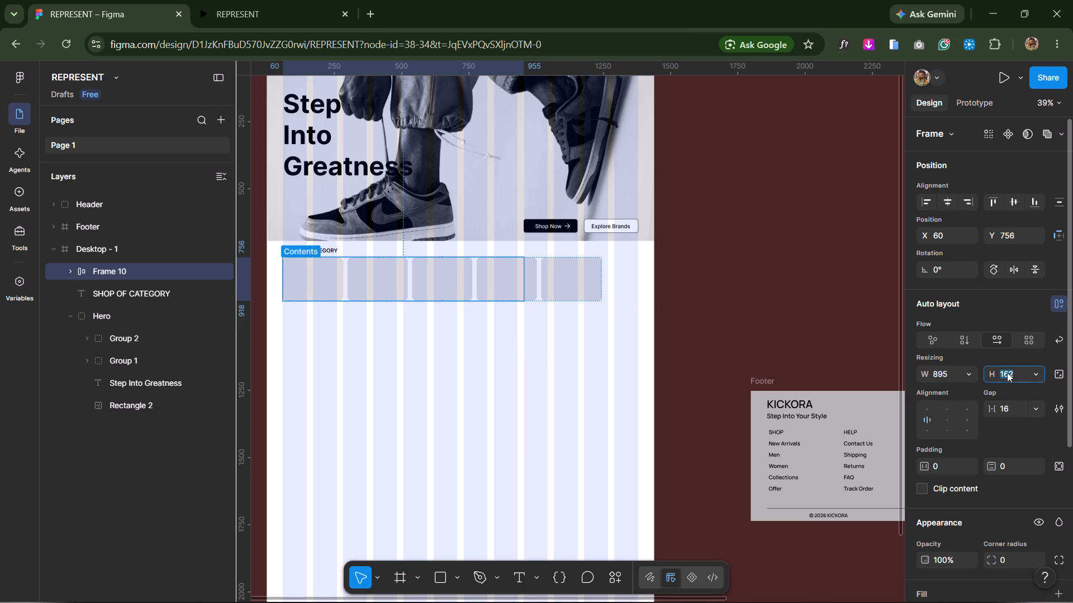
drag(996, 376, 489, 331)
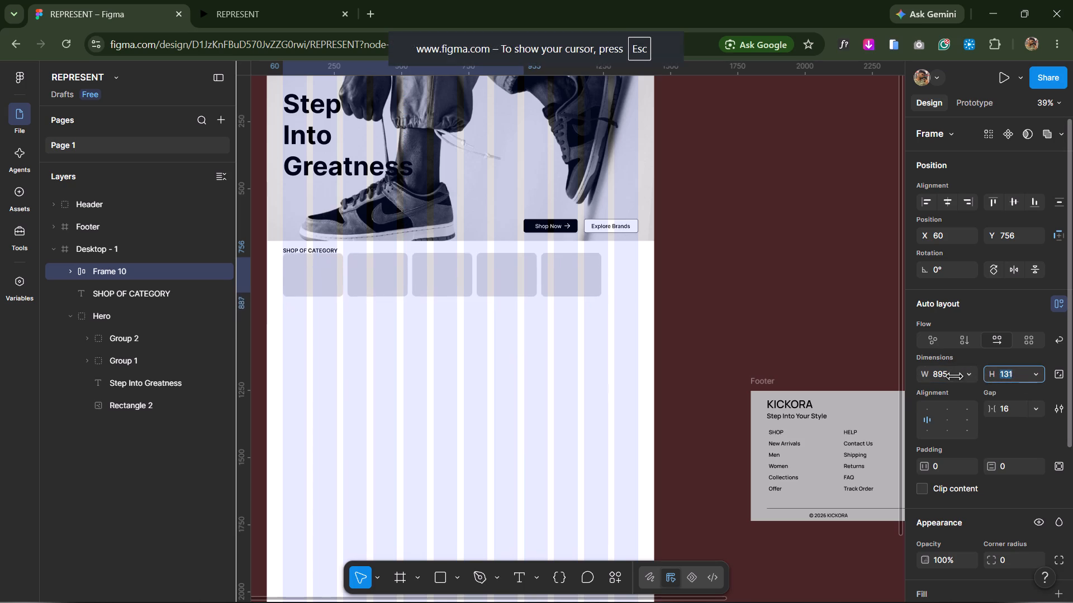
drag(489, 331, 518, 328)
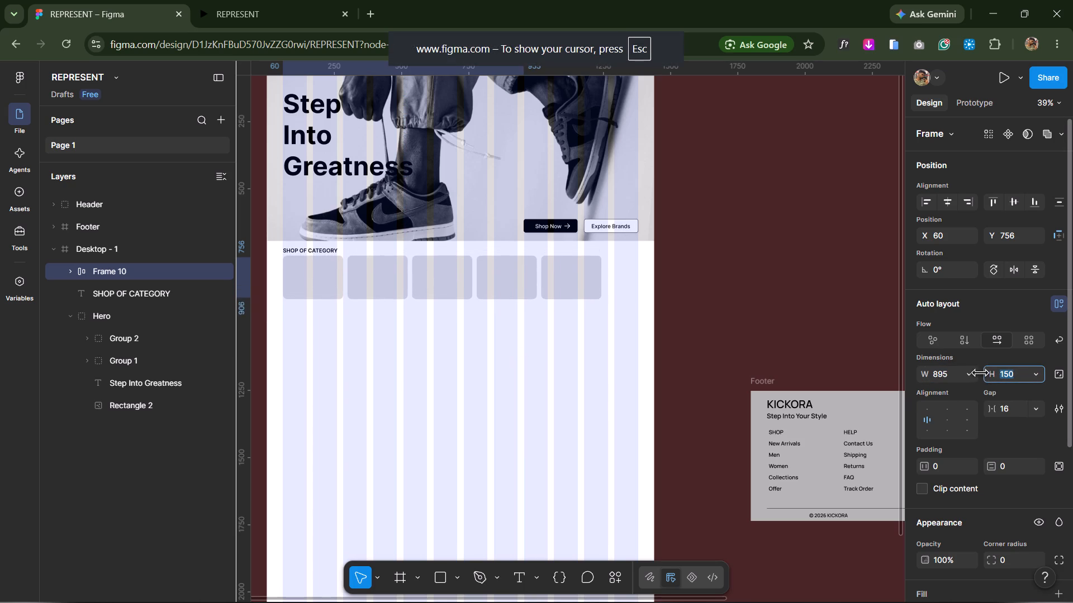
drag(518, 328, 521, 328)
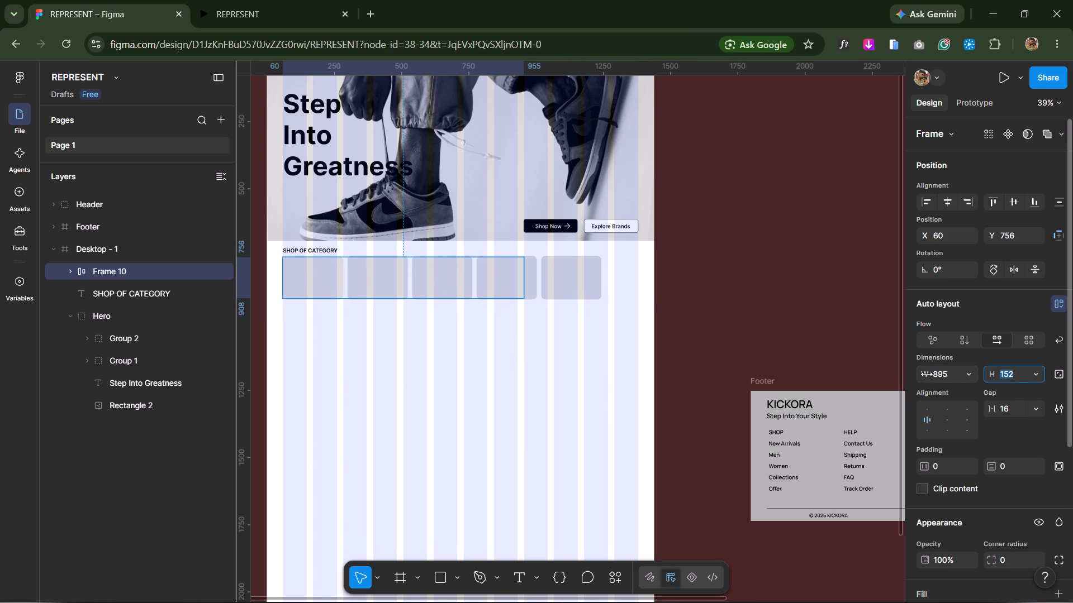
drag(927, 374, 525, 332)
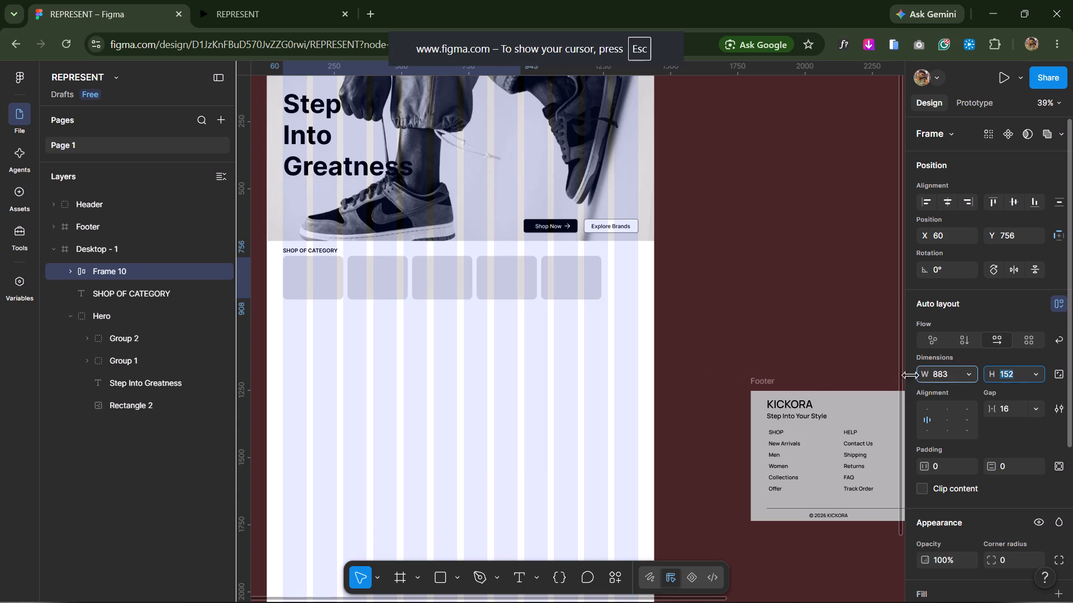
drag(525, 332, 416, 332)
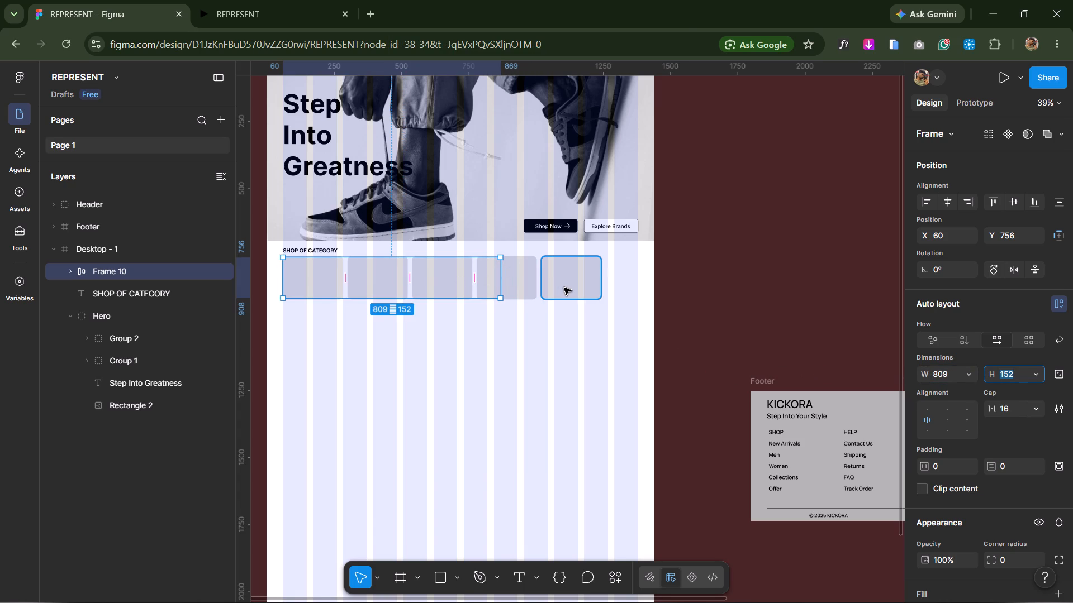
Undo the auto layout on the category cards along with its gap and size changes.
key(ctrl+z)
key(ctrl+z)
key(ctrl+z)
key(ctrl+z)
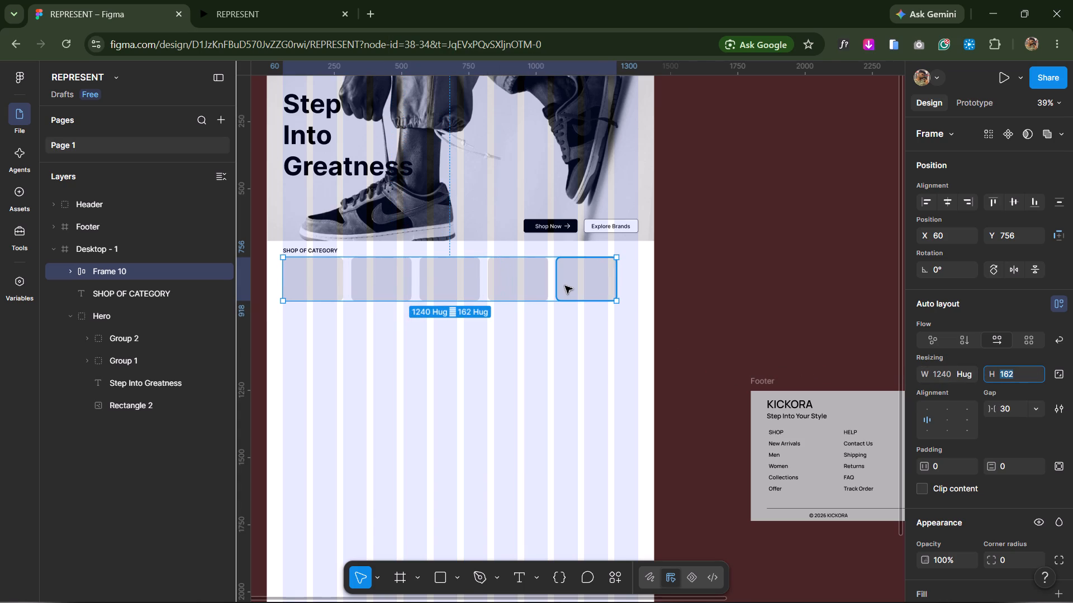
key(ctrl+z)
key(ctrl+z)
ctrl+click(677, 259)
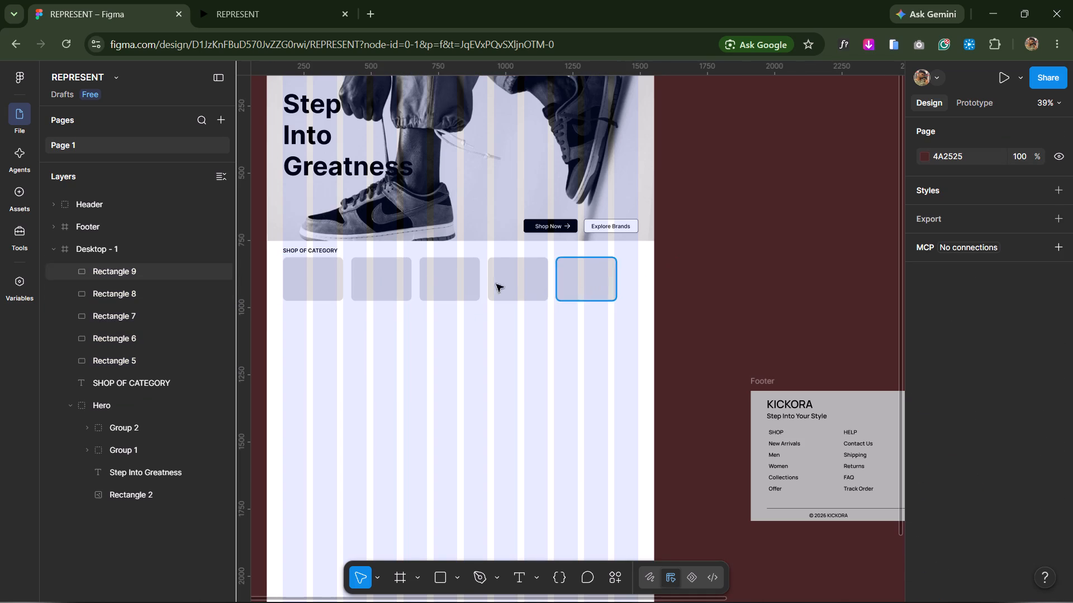
Select the first category card under the SHOP OF CATEGORY heading.
ctrl+scroll(405, 356, up, 6)
key(space)
key(space)
drag(343, 291, 572, 395)
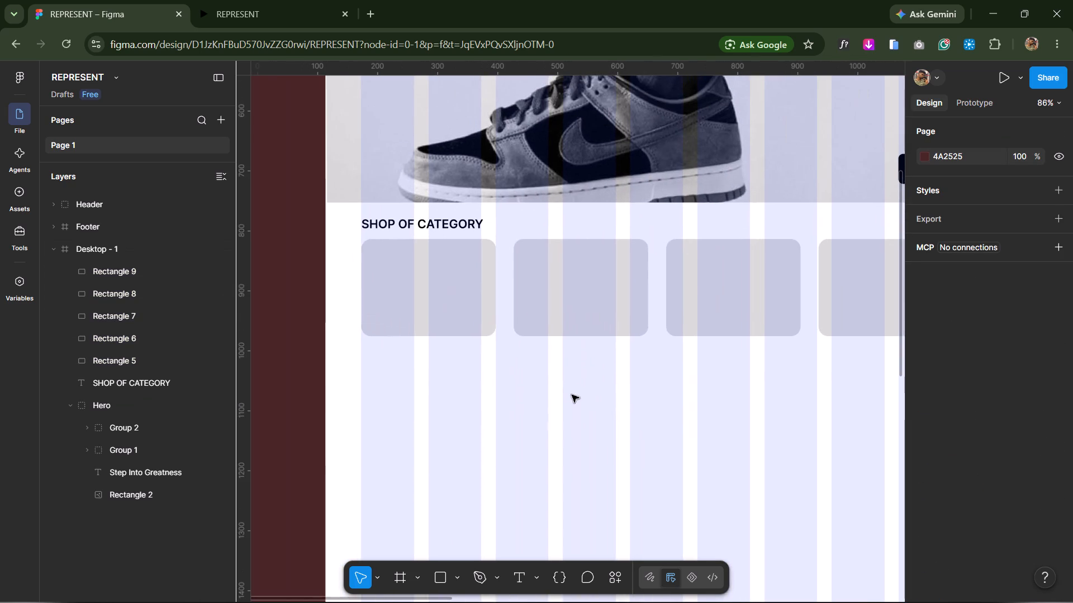
click(459, 301)
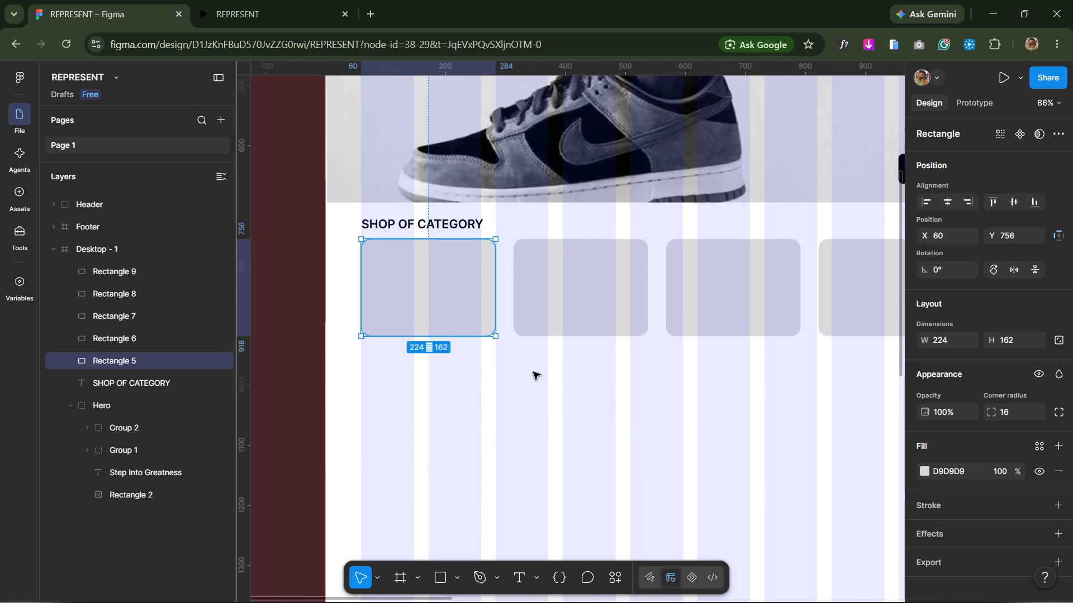
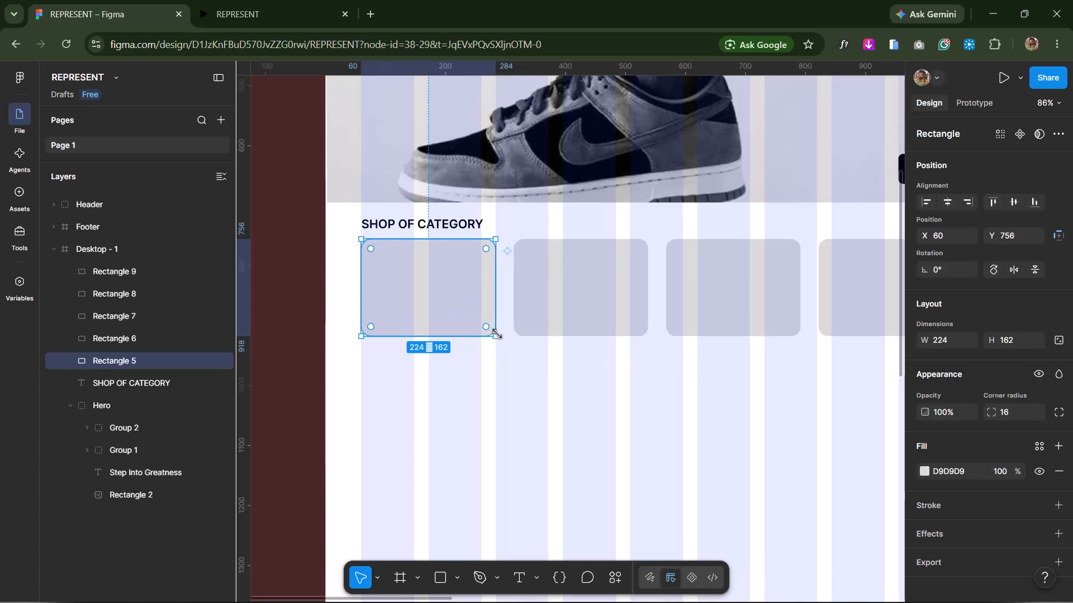
Shrink the first category card under the SHOP OF CATEGORY heading to 200 by 141, keeping its upper-left corner in place.
drag(500, 338, 483, 325)
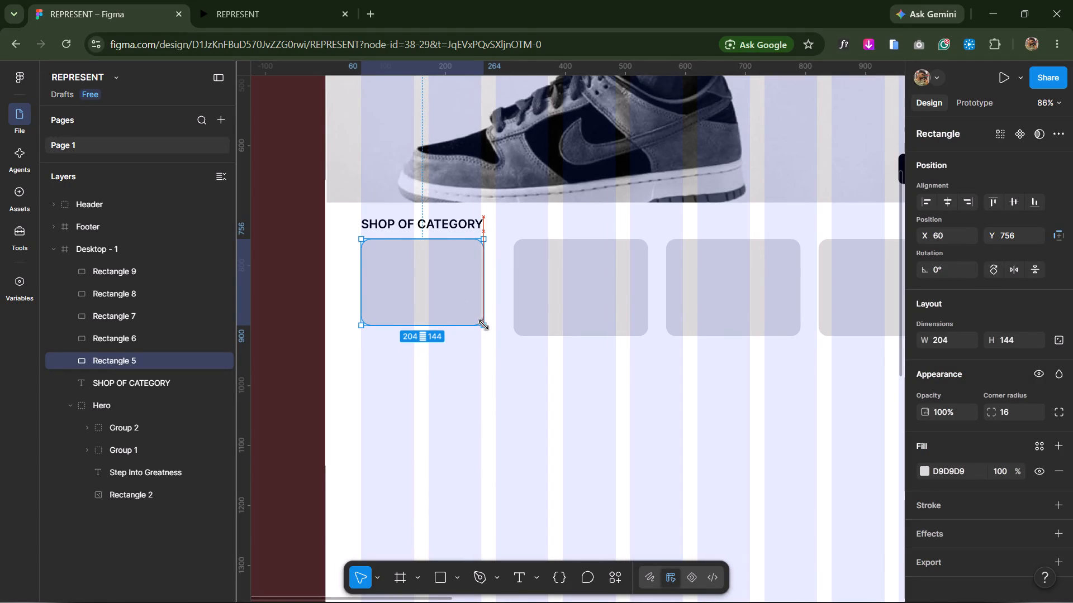
drag(483, 325, 478, 323)
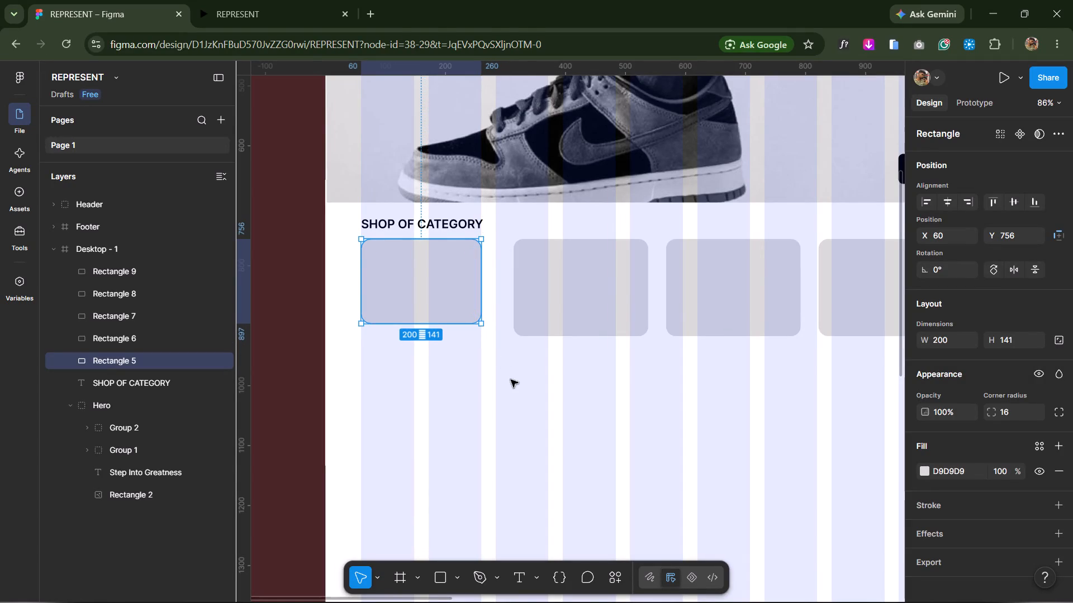
click(511, 380)
click(459, 287)
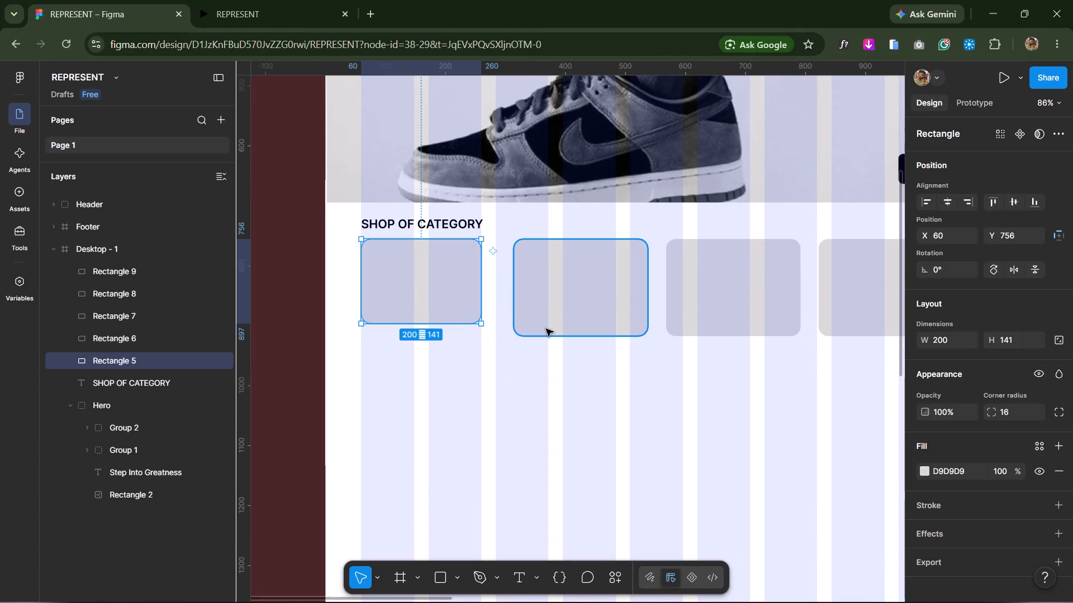
Resize the second category card to 200 by 141 and move it to X 284, Y 756 beside the first card.
click(566, 314)
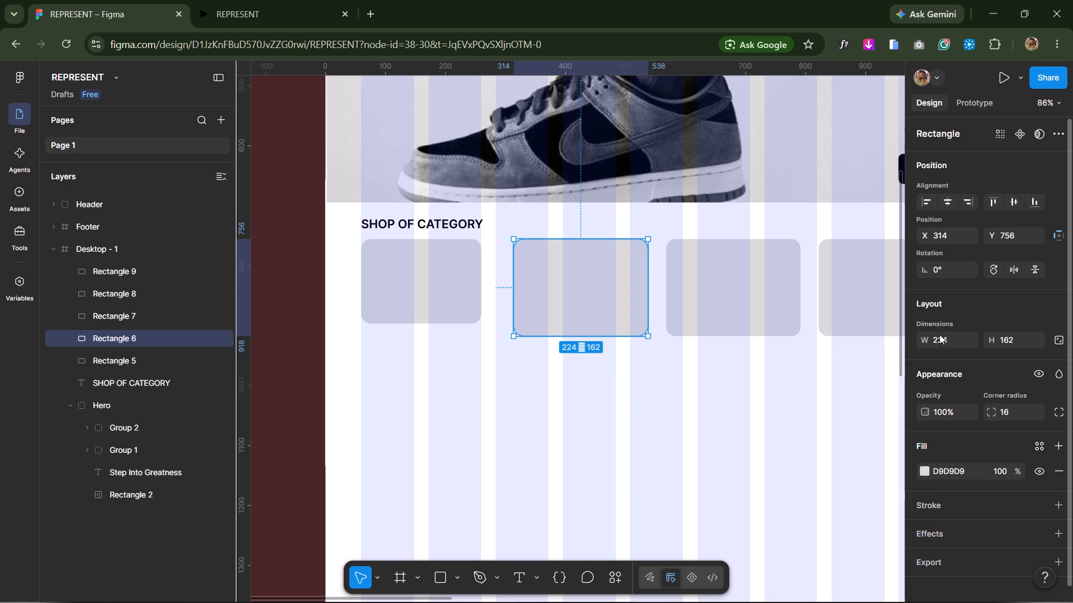
click(939, 334)
text(200)
click(1008, 341)
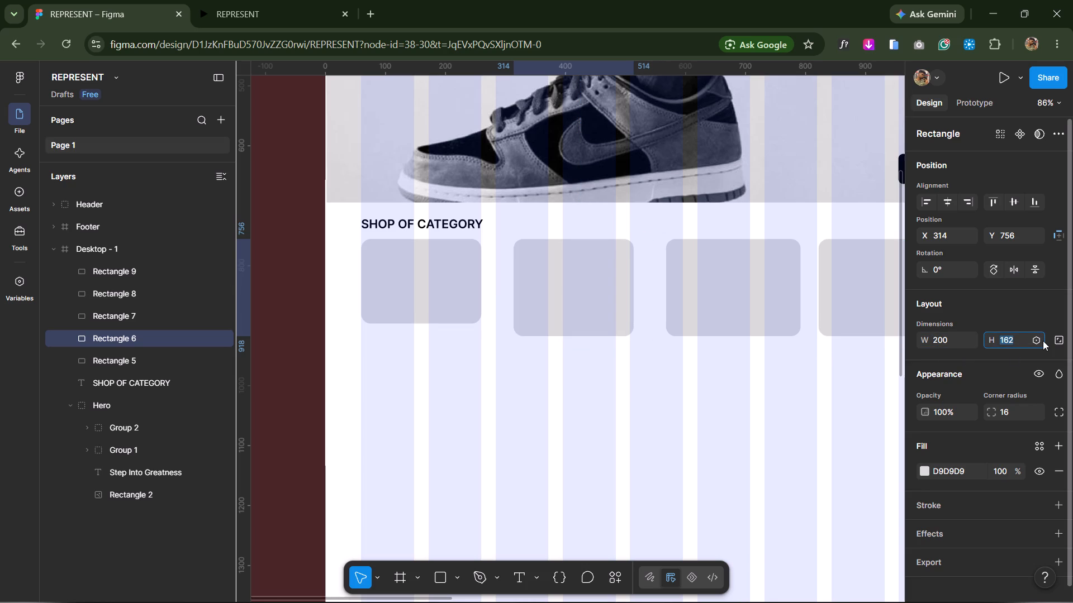
text(141)
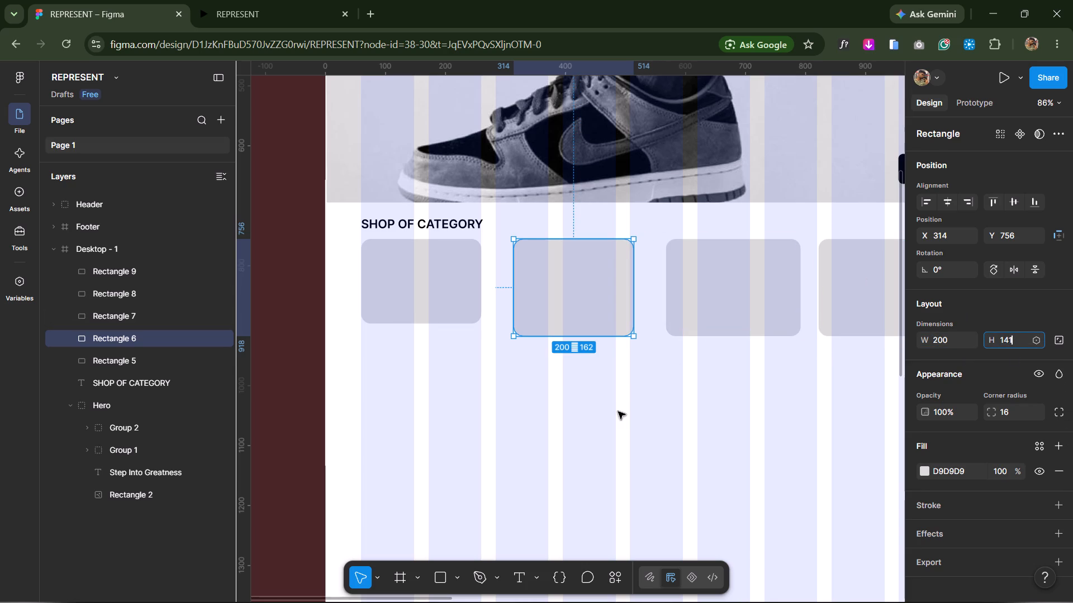
click(618, 411)
drag(586, 296, 571, 293)
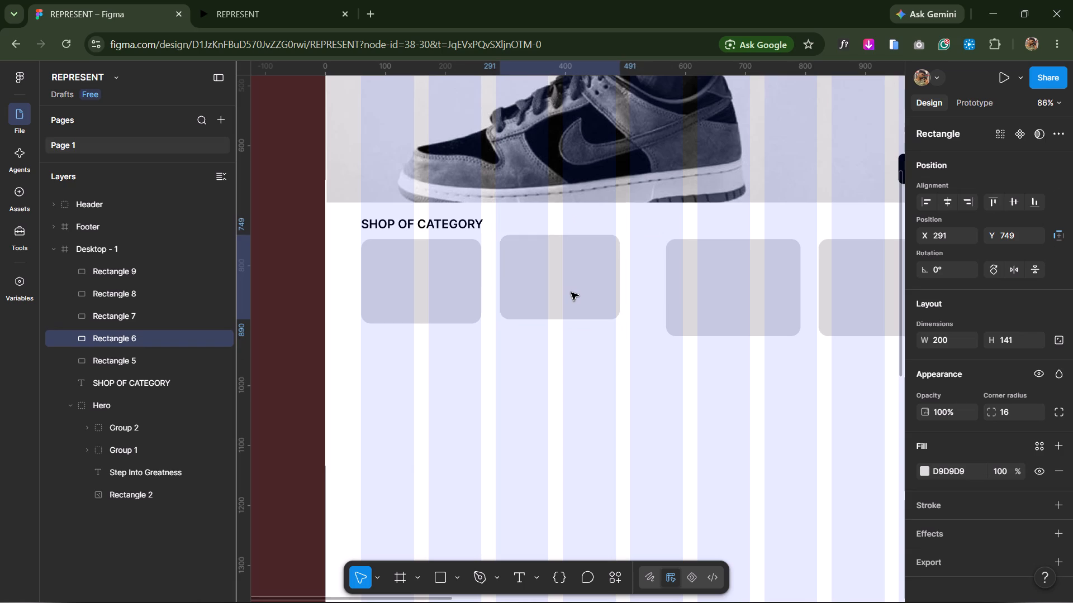
drag(571, 293, 568, 294)
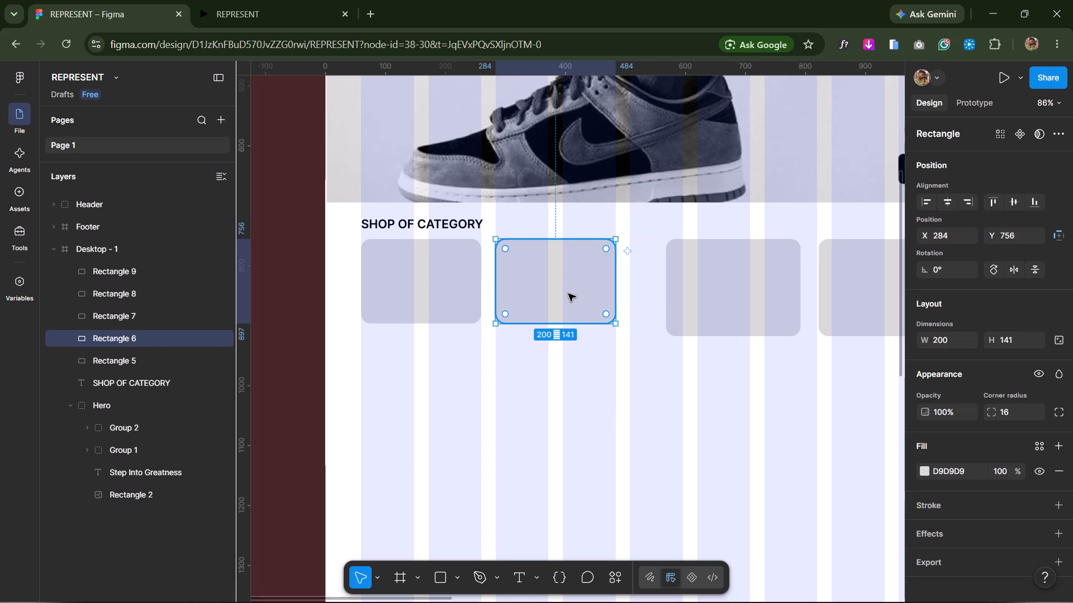
click(604, 421)
Resize the third category card to 200 by 141 and move it to X 508, Y 756 on the next grid column.
key(space)
key(space)
key(space)
key(space)
key(space)
key(space)
key(space)
key(space)
key(space)
key(space)
key(space)
key(space)
key(space)
key(space)
key(space)
drag(656, 384, 557, 380)
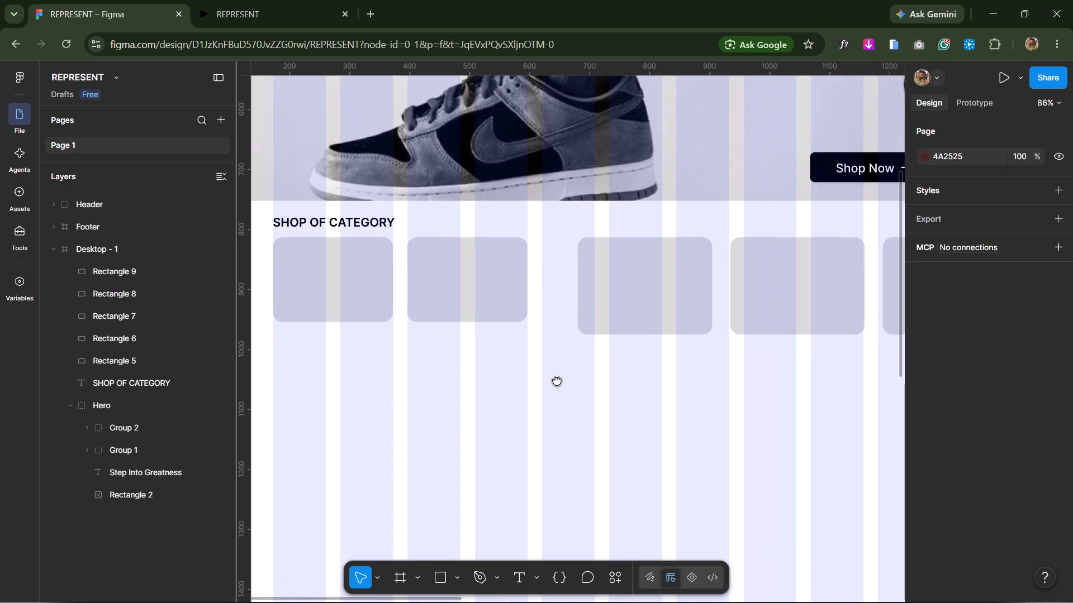
drag(557, 380, 540, 377)
click(628, 281)
click(945, 338)
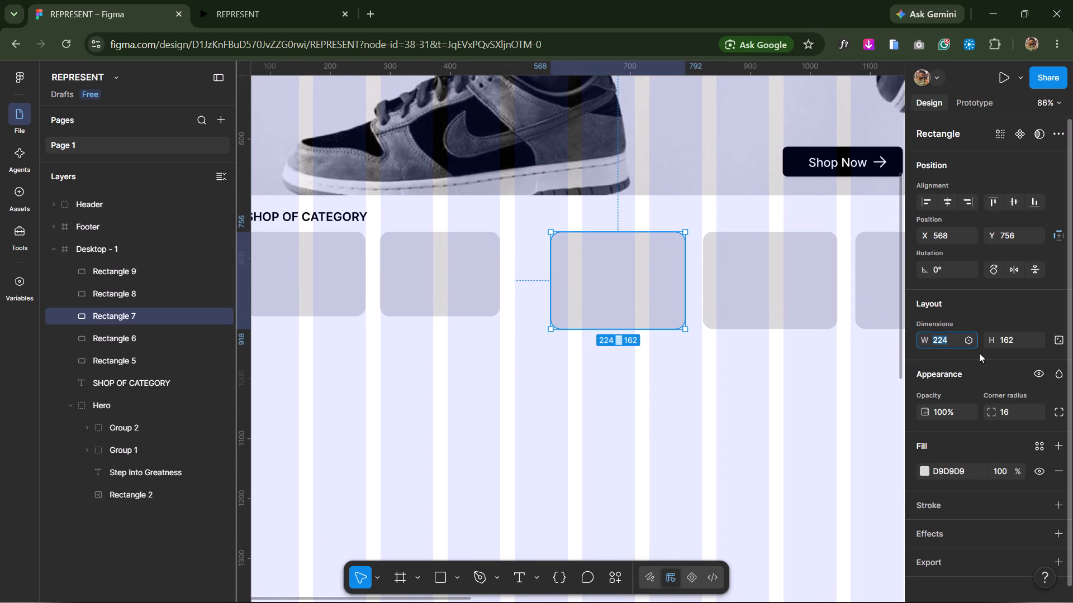
text(200)
drag(998, 333, 536, 331)
text(141)
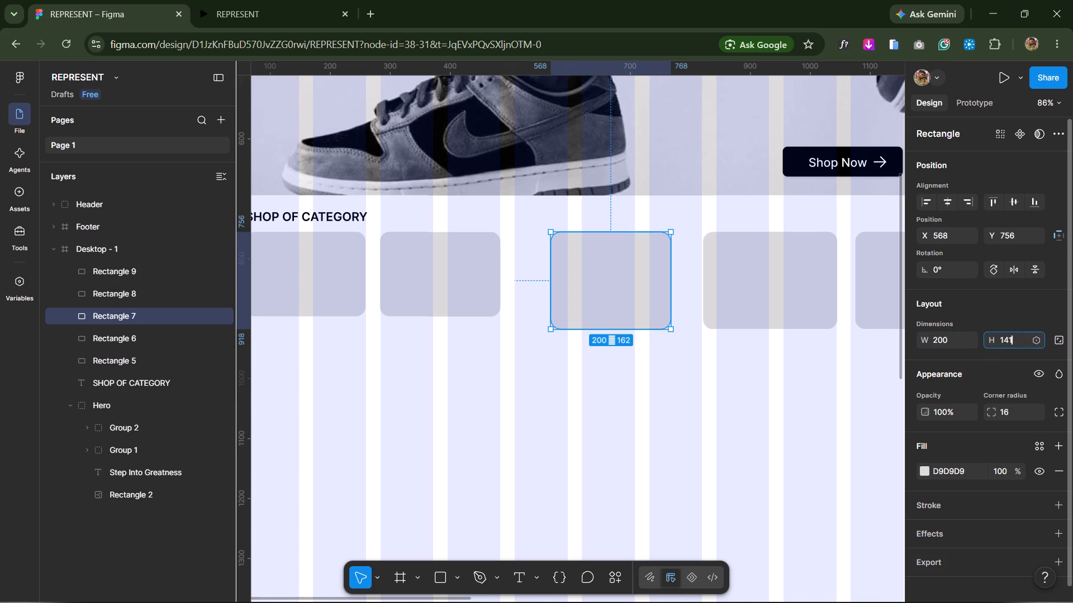
click(701, 426)
drag(615, 286, 599, 284)
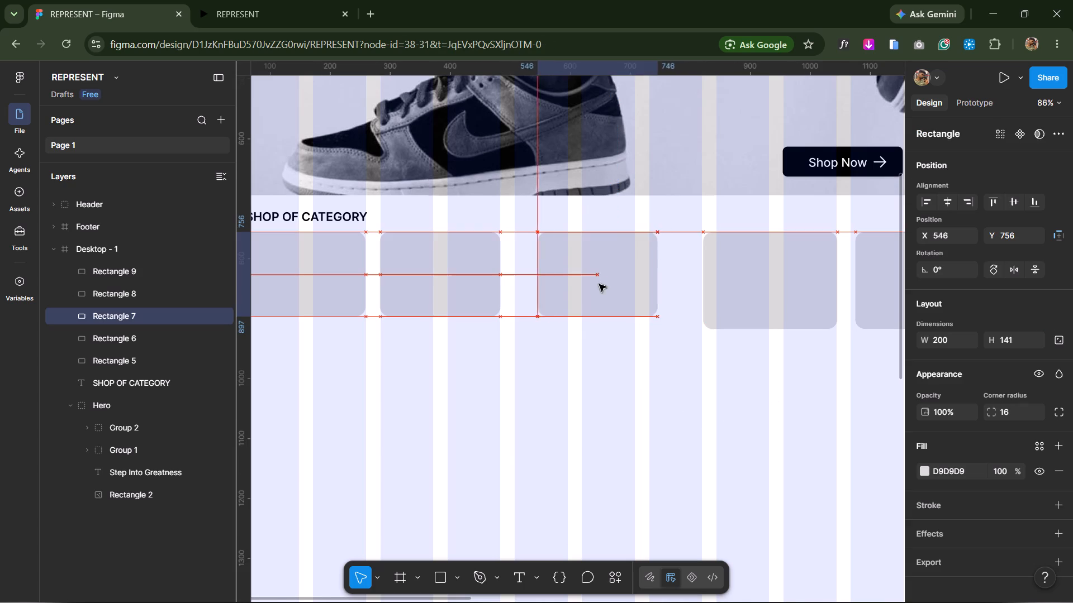
drag(599, 284, 579, 286)
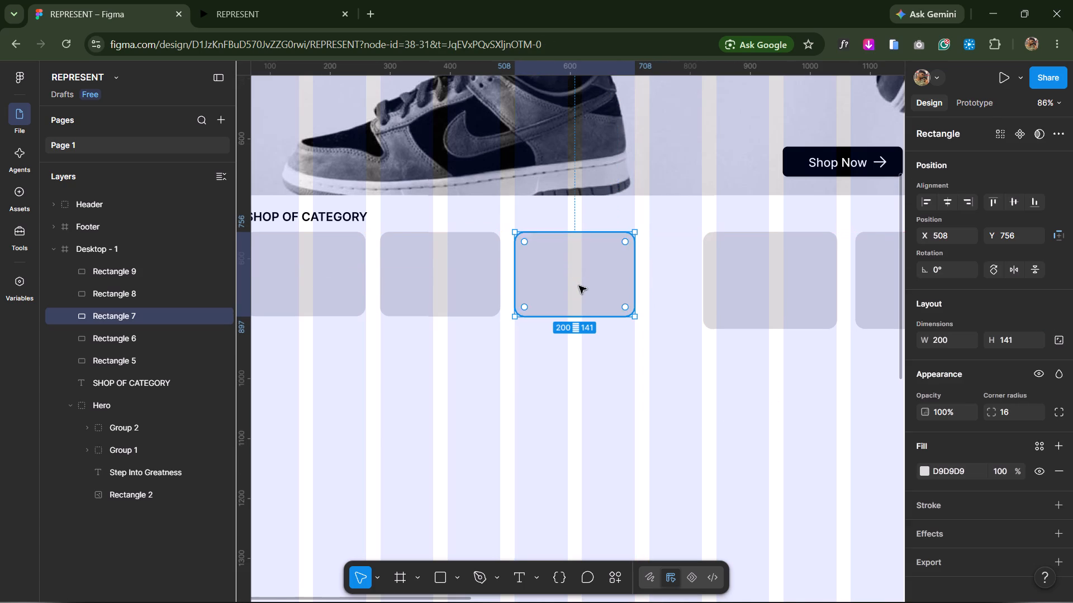
Resize the fourth category card to 200 wide by 141 high.
key(space)
key(space)
key(space)
key(space)
key(space)
key(space)
key(space)
key(space)
key(space)
key(space)
drag(632, 355, 515, 357)
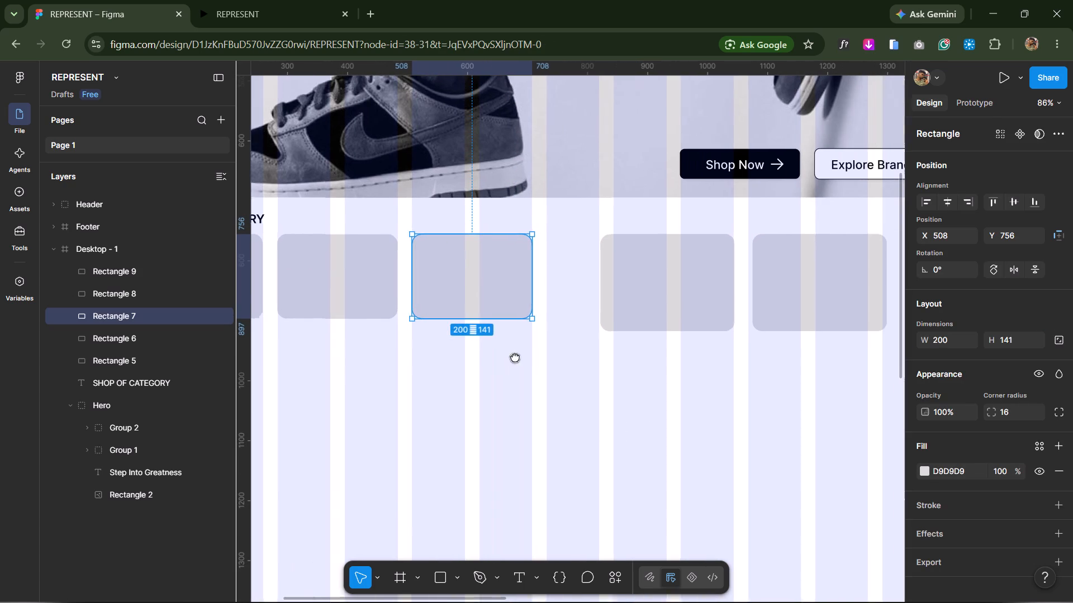
drag(515, 357, 500, 356)
click(587, 295)
click(933, 341)
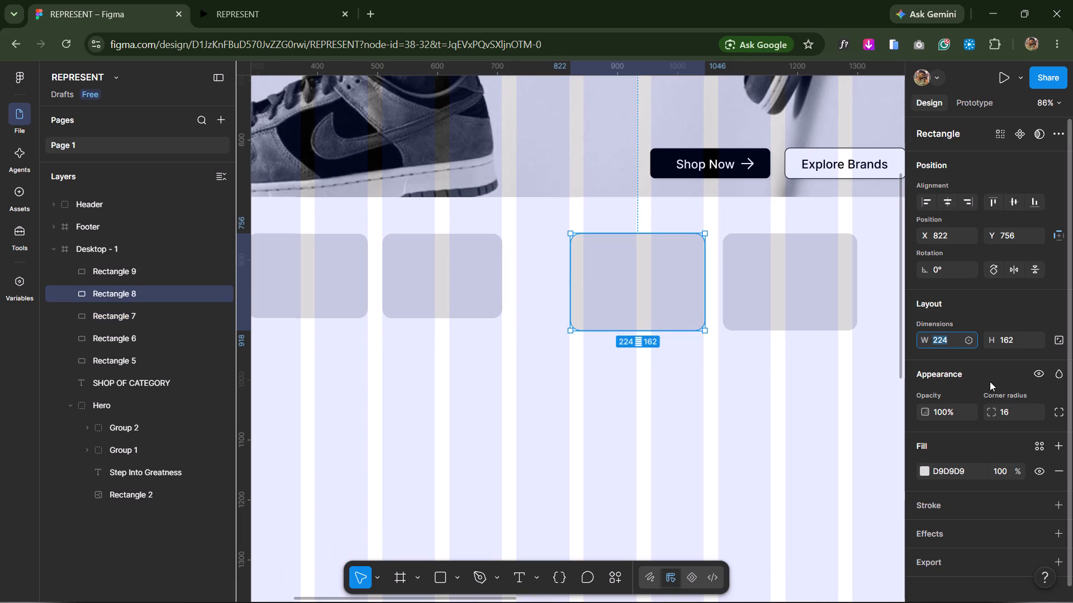
text(200)
drag(999, 334, 536, 331)
text(141)
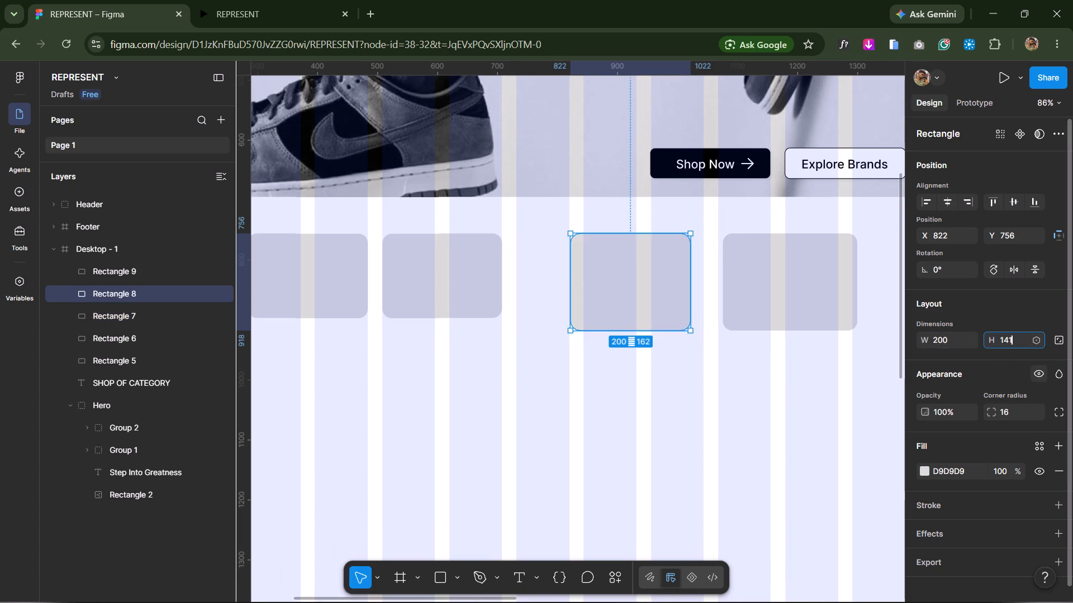
right_drag(1042, 376, 1004, 358)
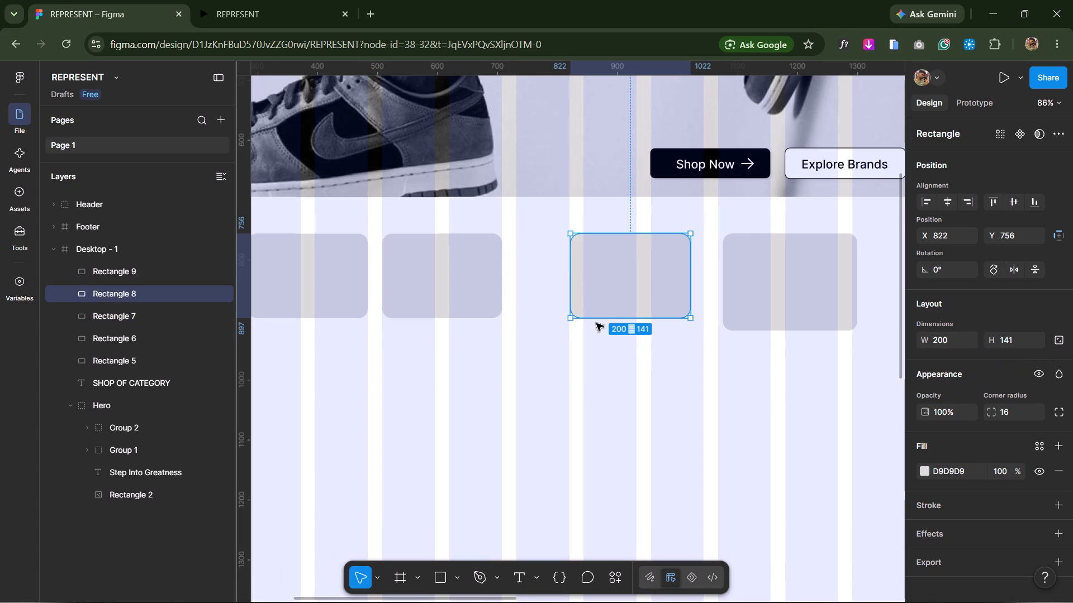
Move the fourth category card beside the third one and nudge it to X 731, Y 756 to meet the grid column.
drag(608, 296, 550, 294)
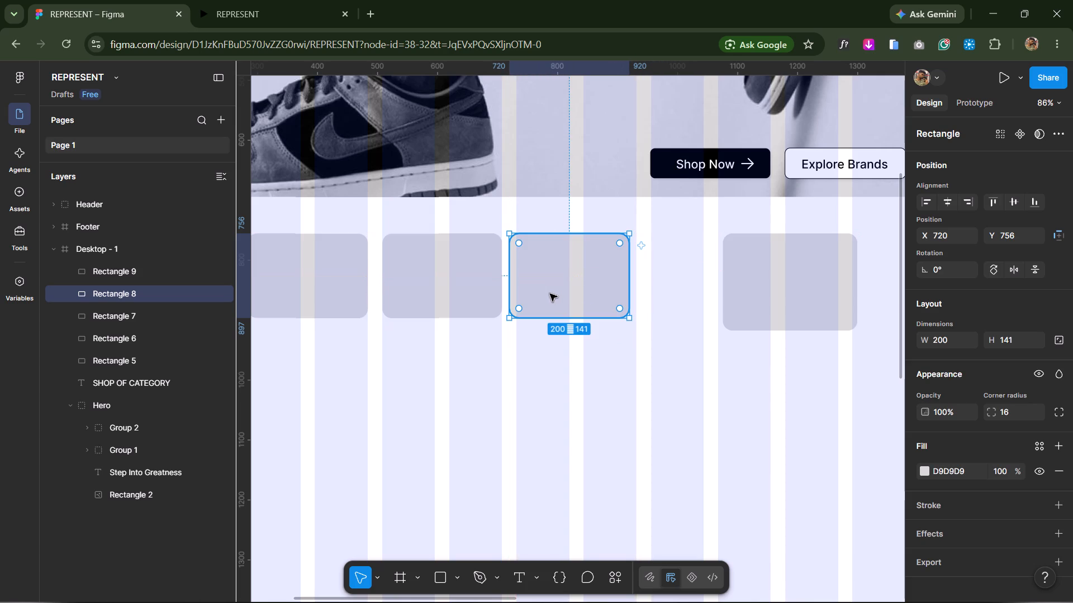
key(Right)
key(Right)
key(Right)
key(Right)
key(Right)
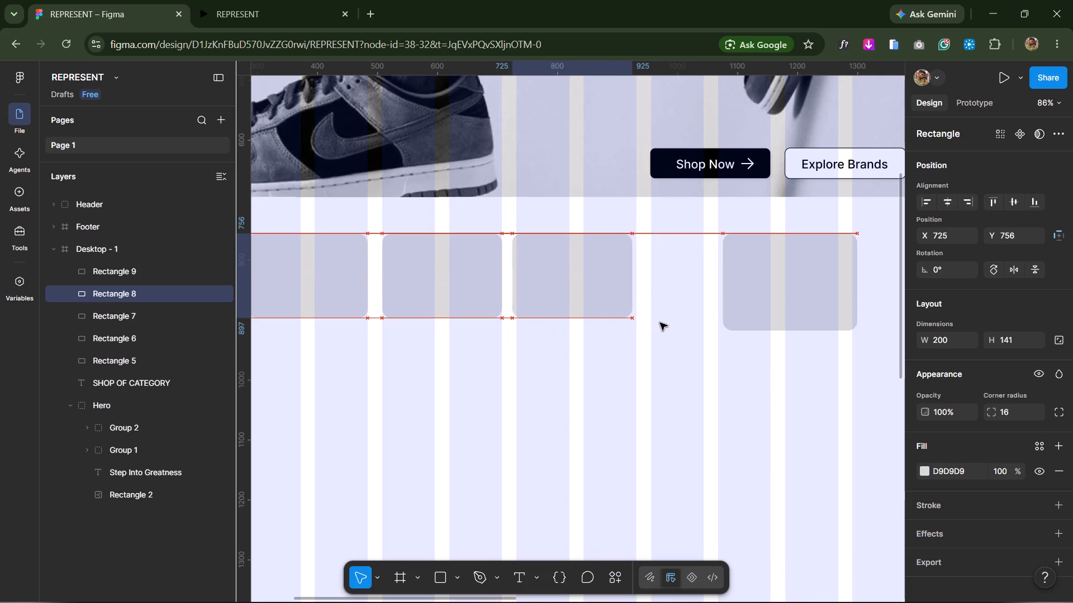
key(Right)
key(Right)
key(Right)
key(Right)
key(Right)
key(Right)
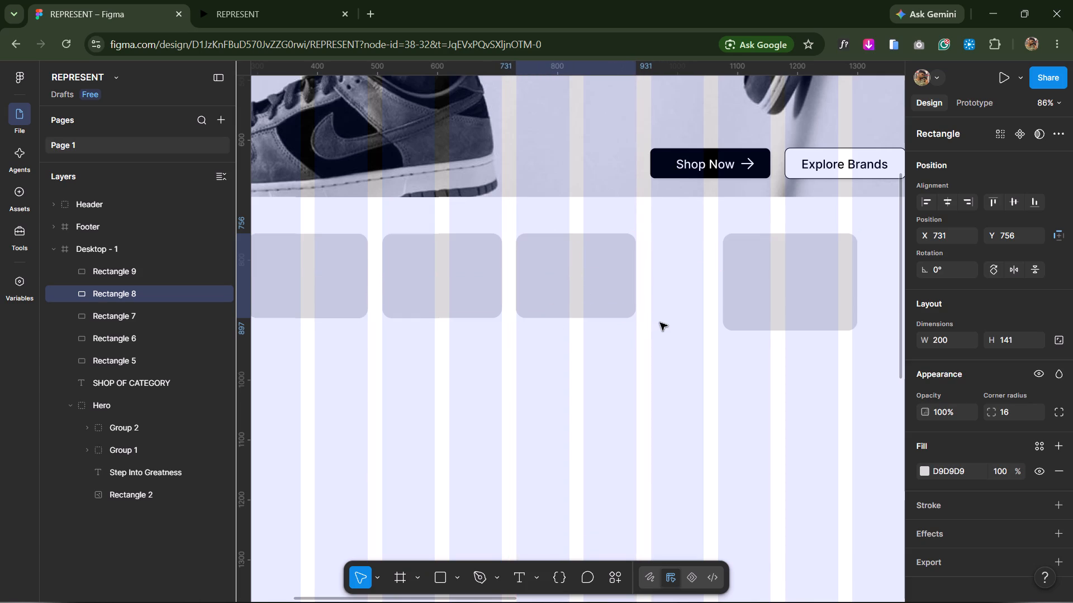
Resize the fifth category card to 200 by 141 and move it to X 956, Y 756 beside the fourth card.
key(space)
key(space)
key(space)
key(space)
drag(789, 390, 788, 390)
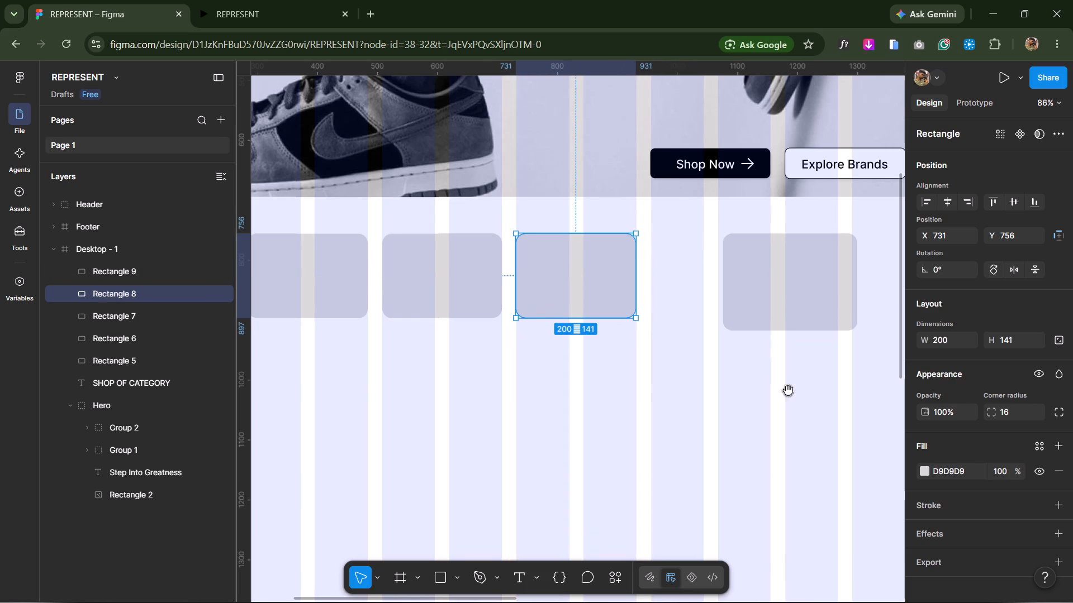
drag(788, 390, 681, 387)
click(683, 293)
click(944, 337)
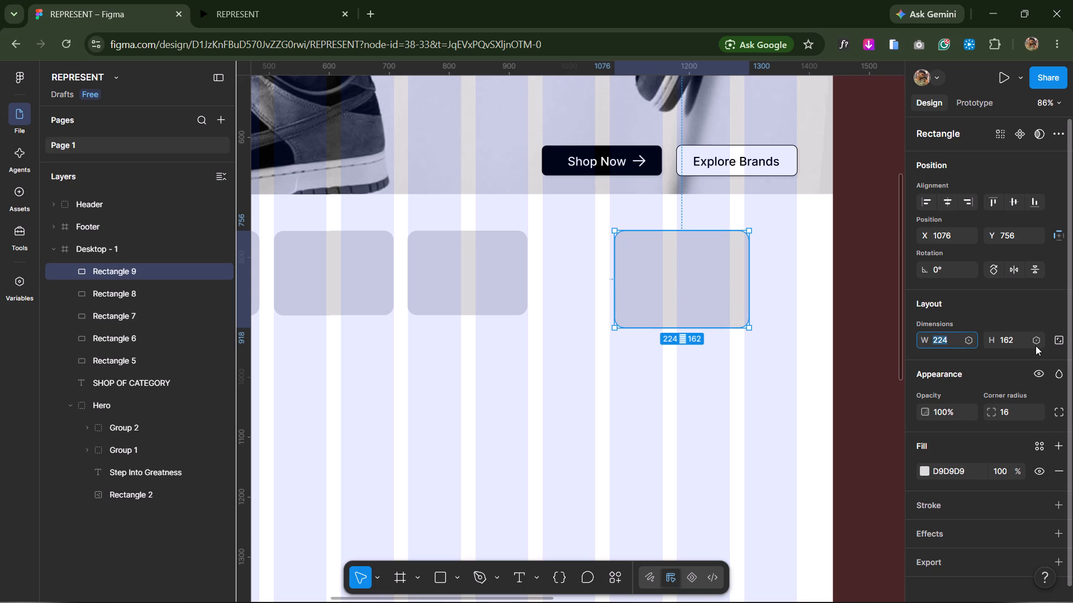
text(200)
click(1015, 339)
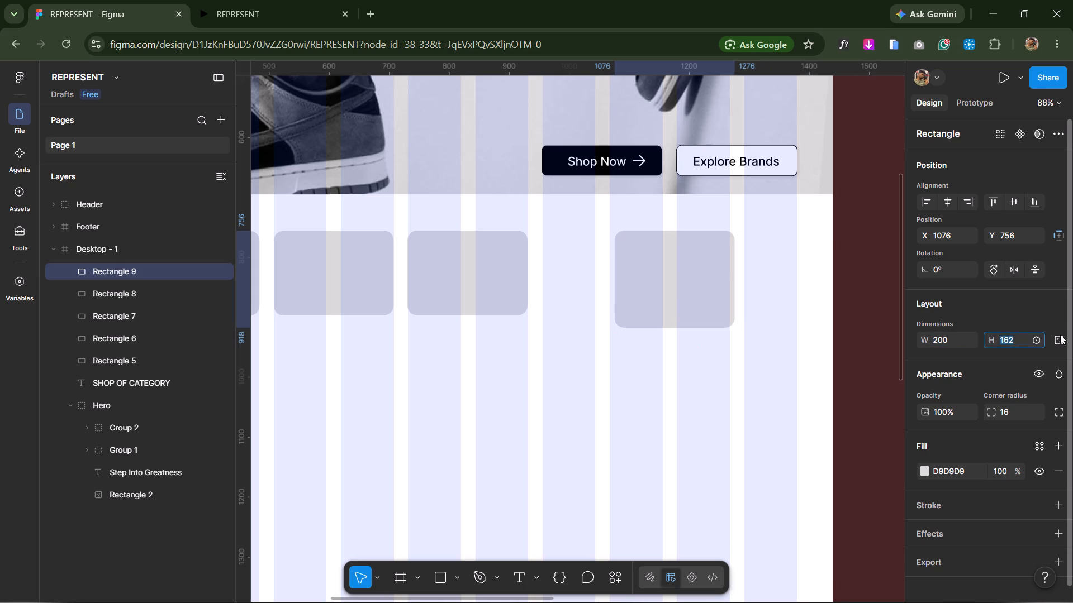
text(141)
click(549, 408)
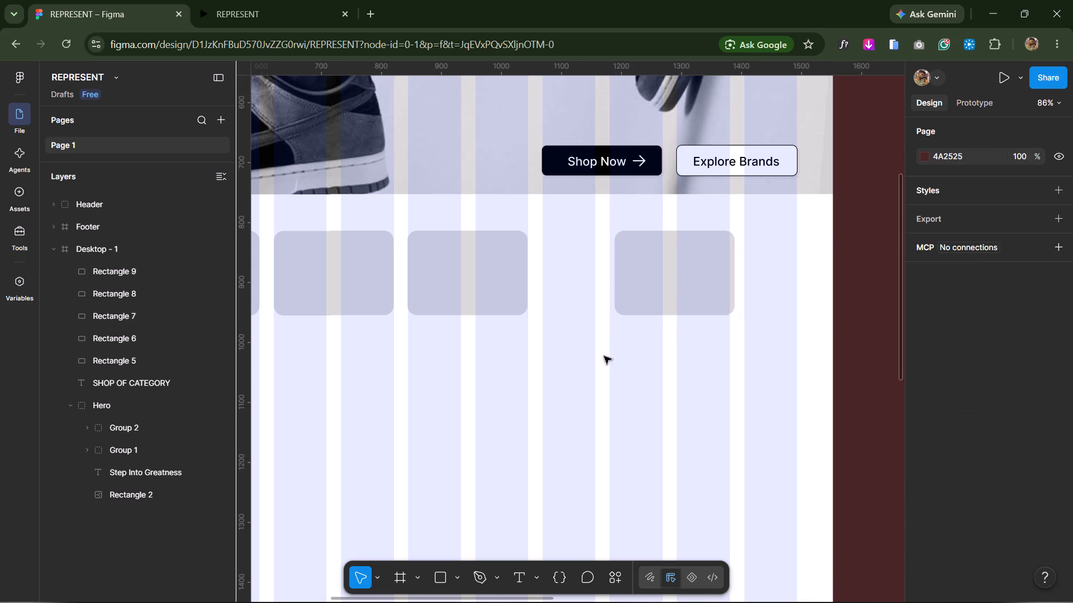
drag(650, 290, 579, 291)
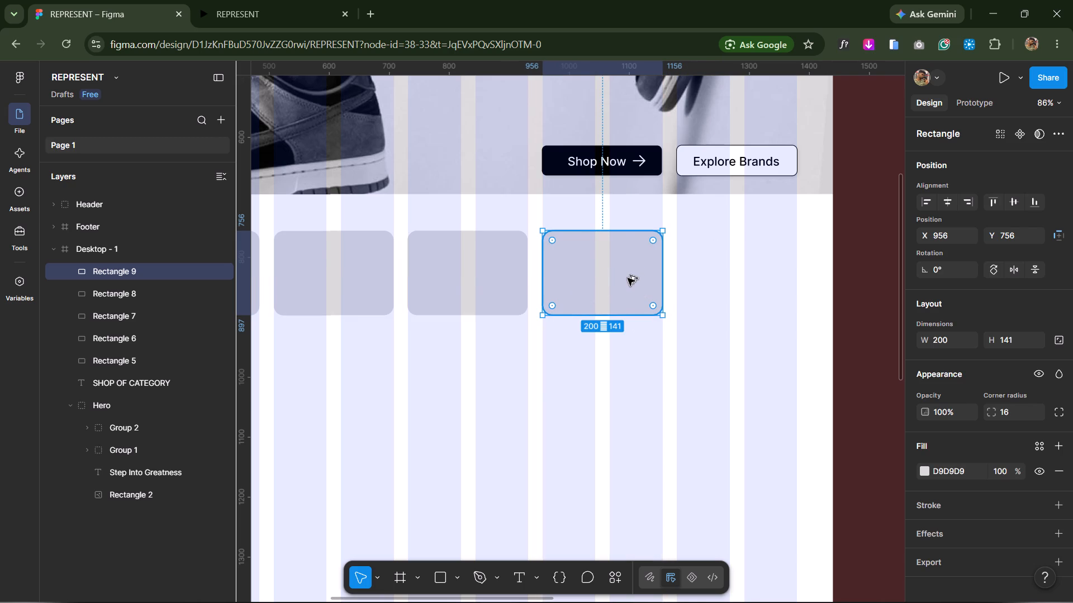
Duplicate the fifth category card into the last two grid columns as a sixth card in the row.
alt+drag(624, 274, 757, 274)
click(734, 362)
Compare the whole category card row with the SHOP BY CATEGORY section of the Pinterest reference in the other browser.
ctrl+scroll(613, 384, down, 5)
key(space)
key(space)
key(space)
key(space)
key(space)
key(space)
key(space)
key(space)
key(space)
key(space)
key(space)
key(space)
key(space)
key(space)
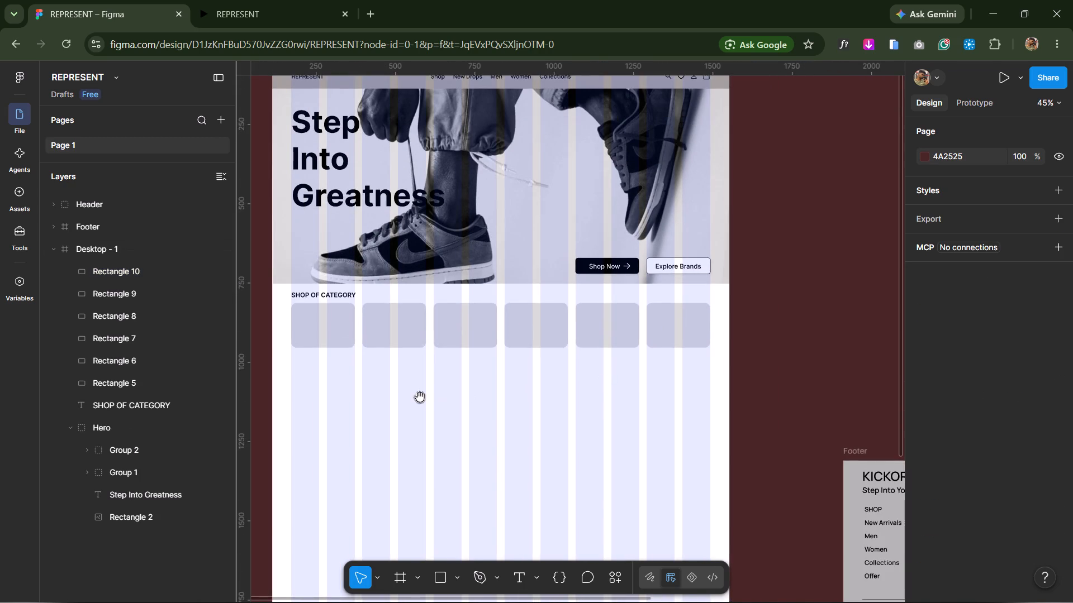
drag(420, 396, 510, 380)
key(alt+Tab)
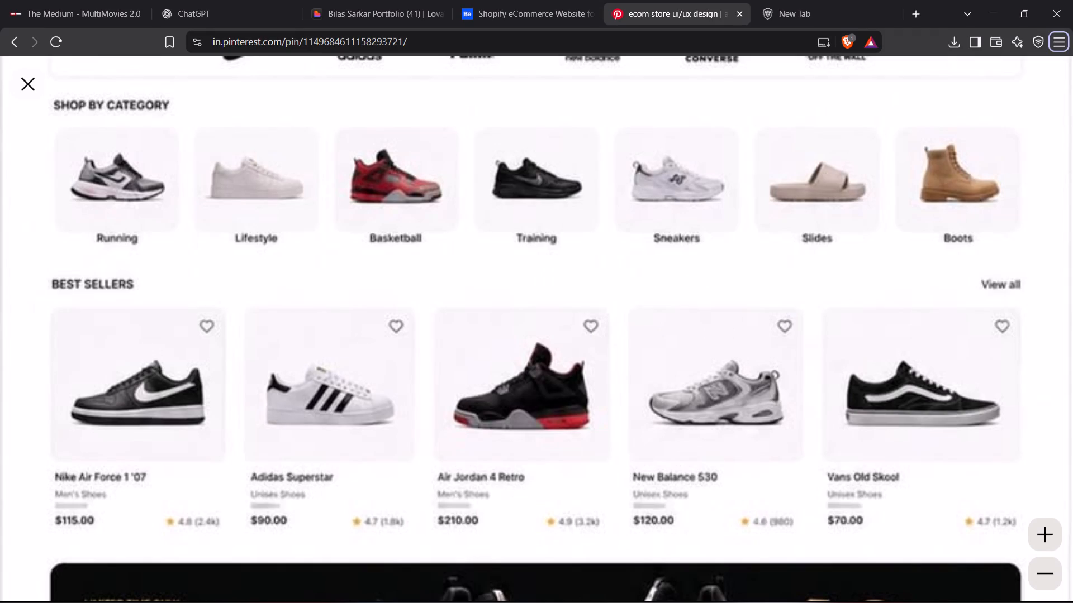
key(alt+Tab)
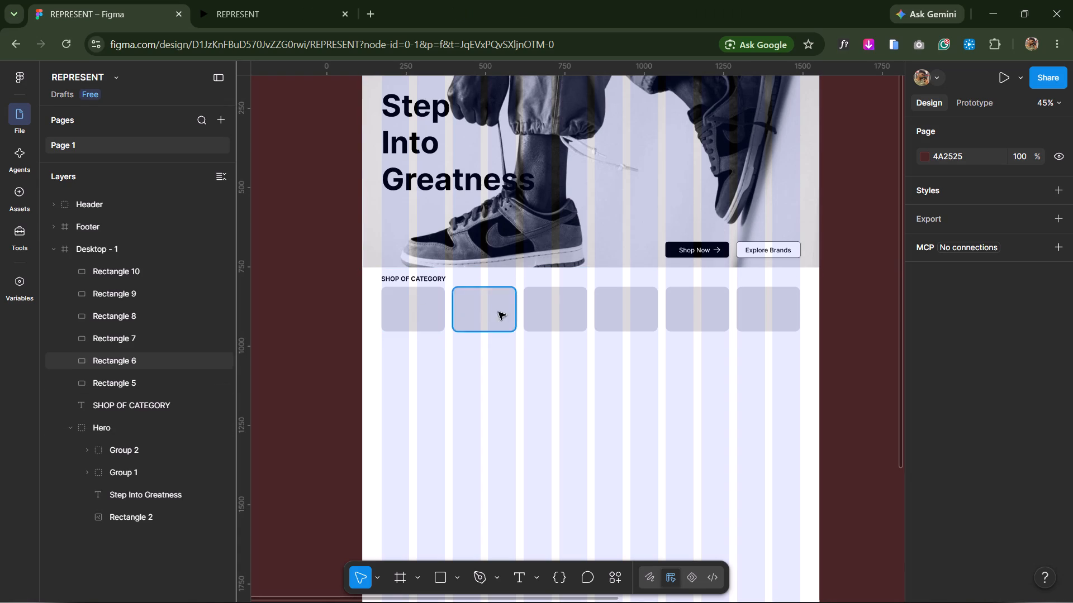
key(alt+Tab)
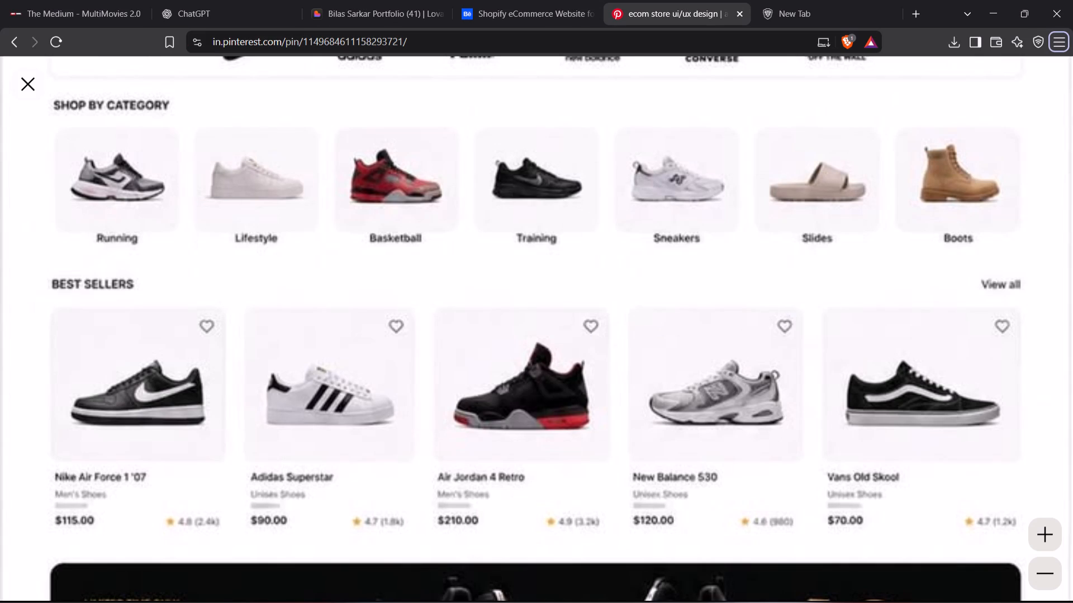
key(alt+Tab)
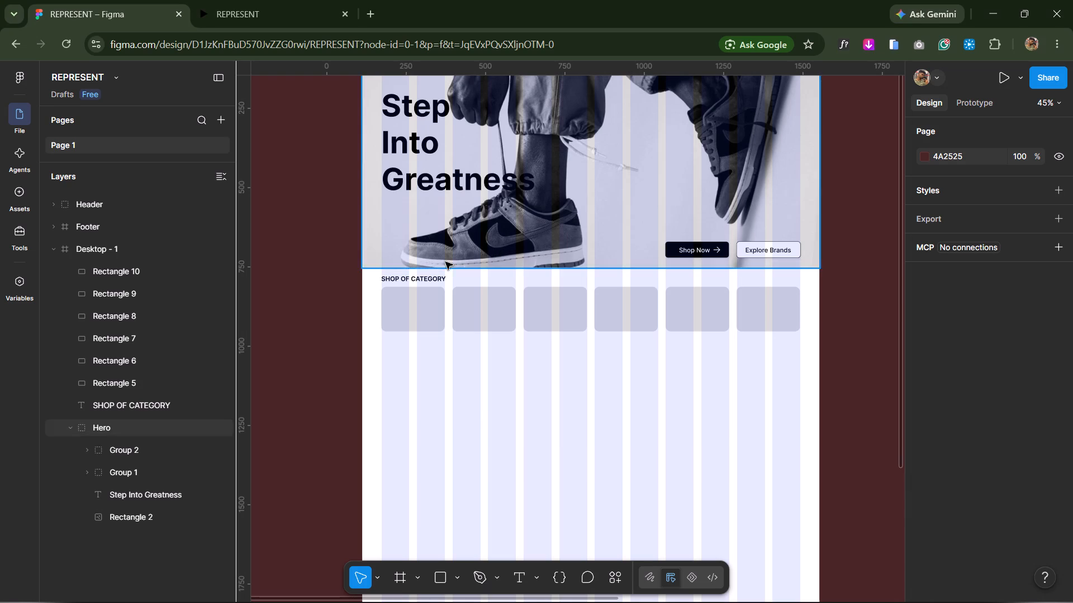
ctrl+scroll(478, 399, up, 5)
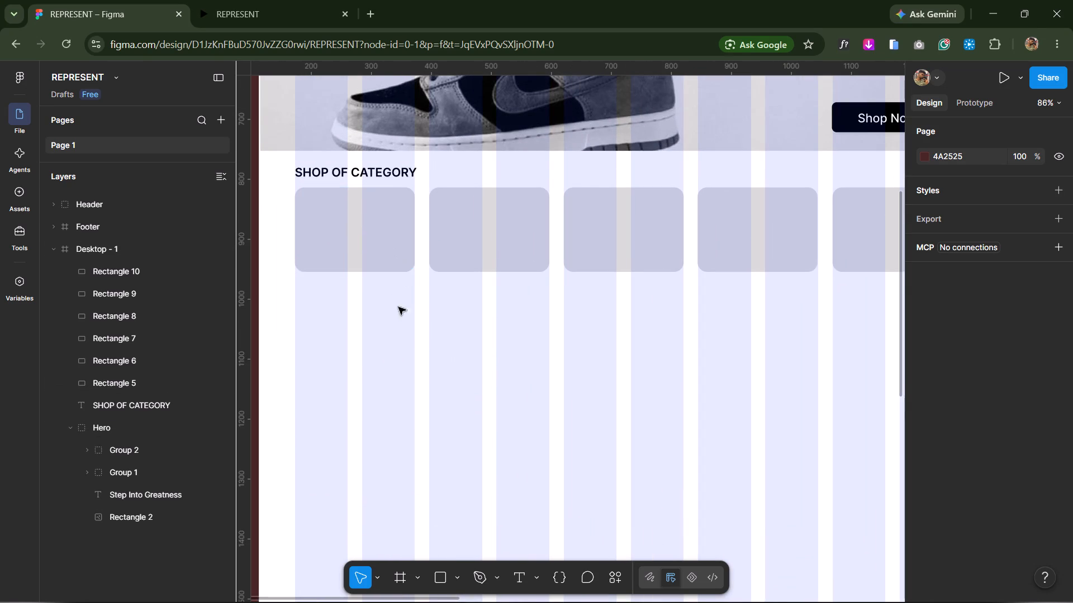
Set the SHOP OF CATEGORY heading's font weight to Bold to match the section heading in the Pinterest reference.
key(alt+Tab)
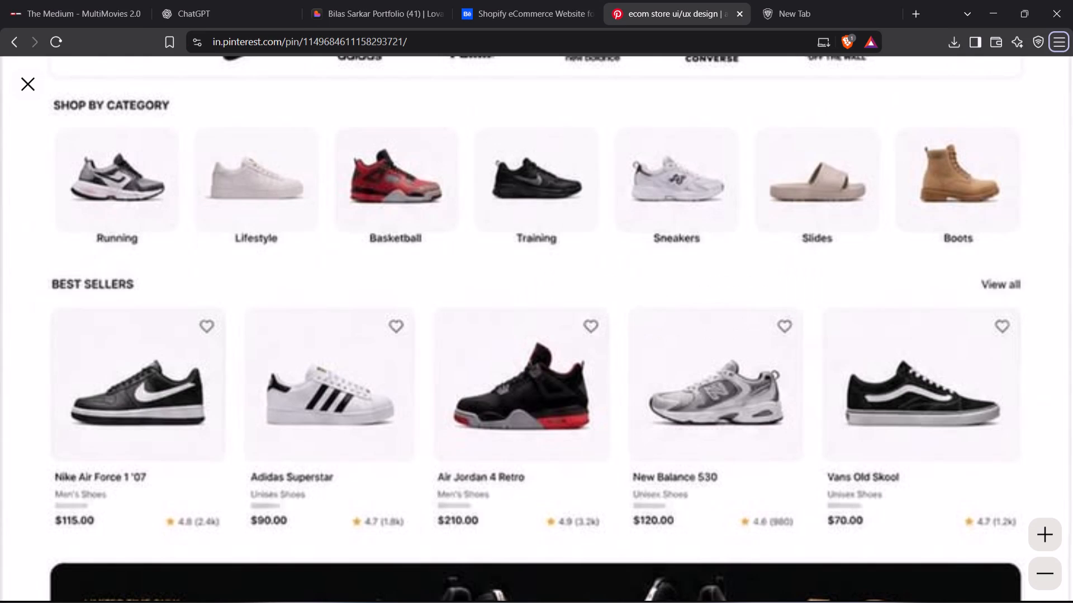
key(alt+Tab)
double_click(369, 174)
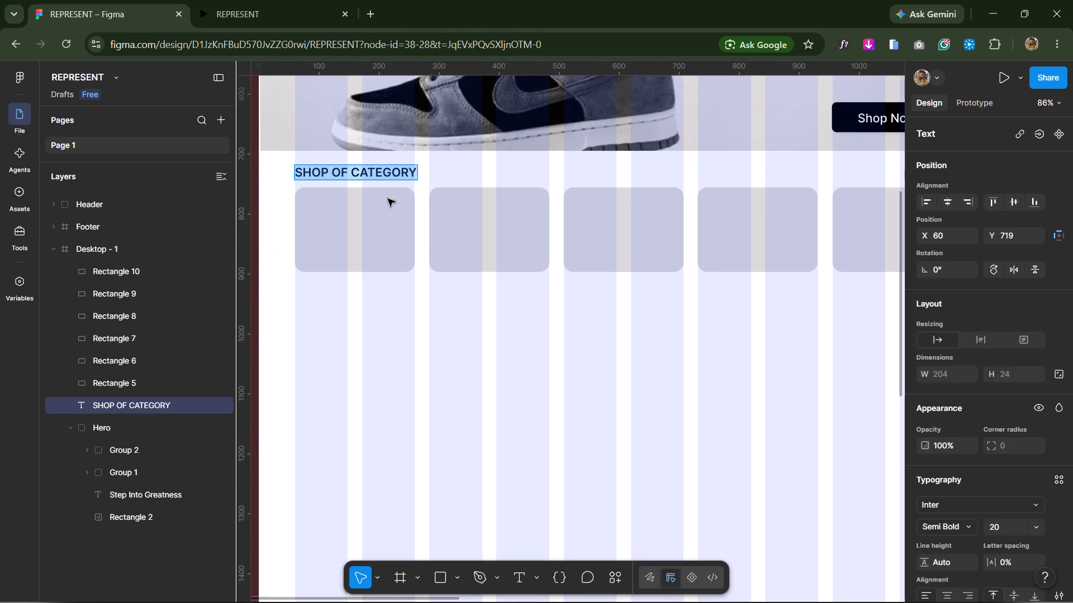
scroll(1001, 449, down, 4)
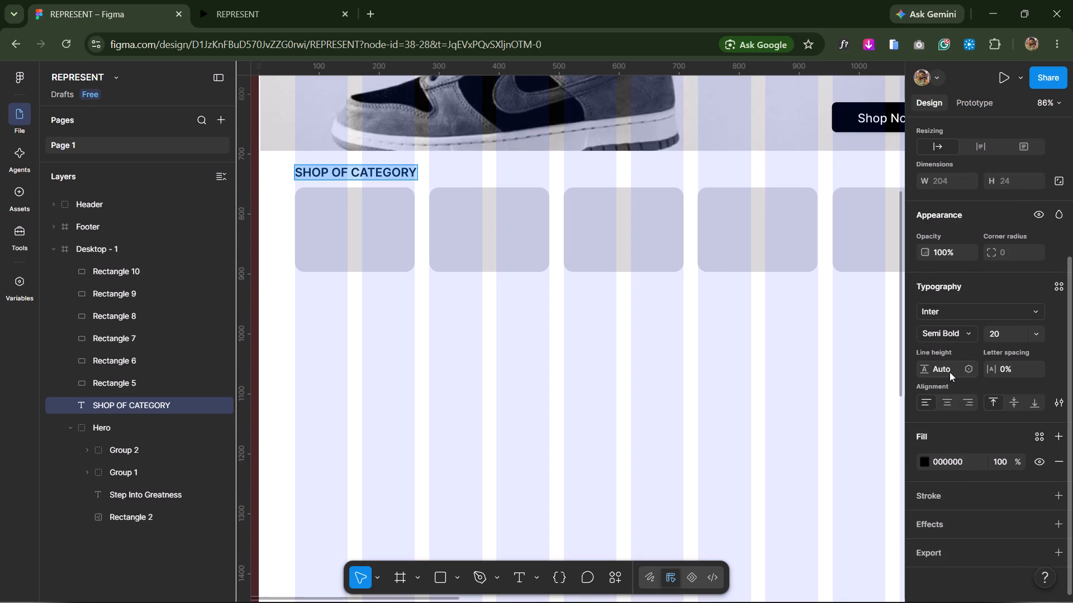
click(962, 331)
click(958, 345)
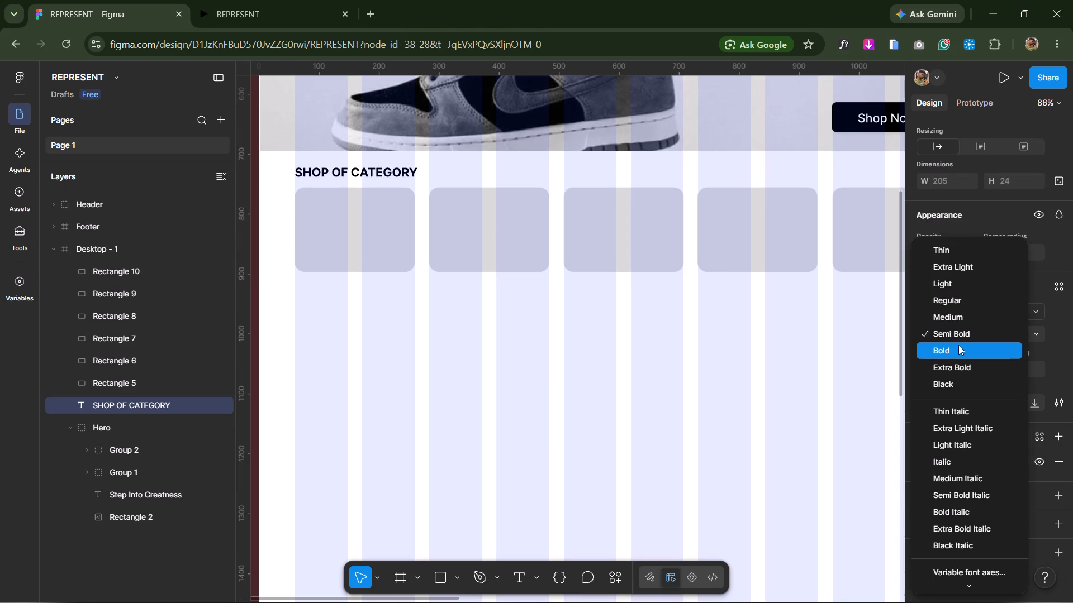
click(482, 467)
click(567, 404)
key(alt+Tab)
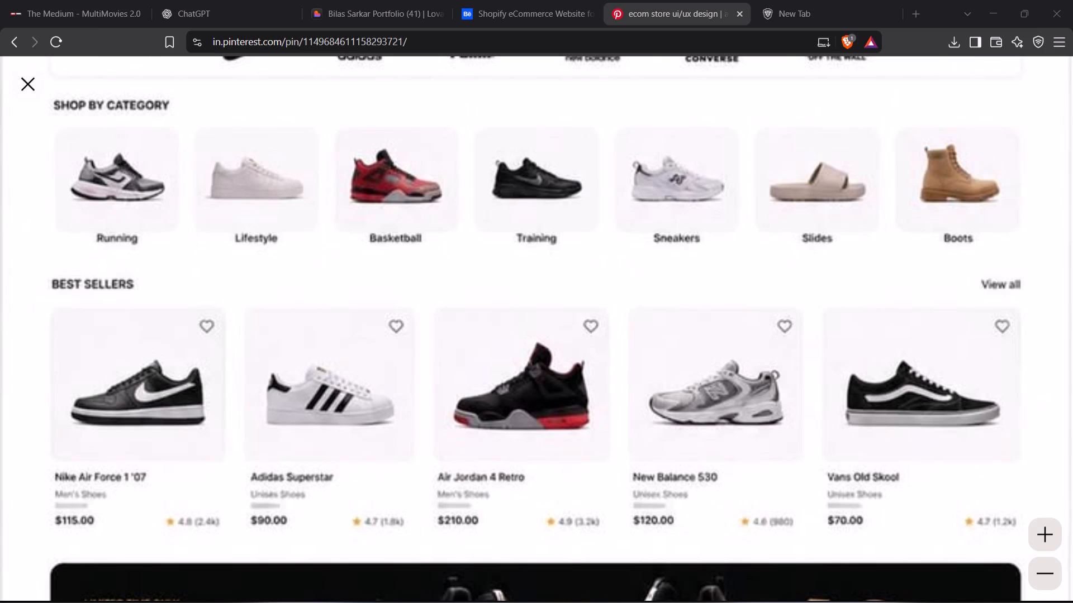
key(alt+Tab)
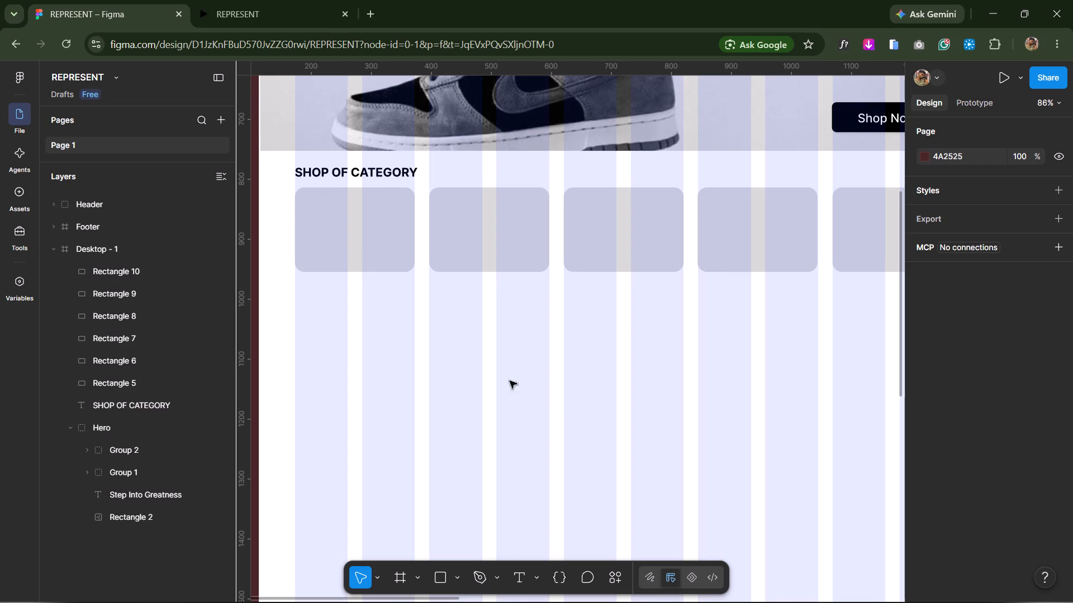
Duplicate the SHOP OF CATEGORY heading below the first card at X 60, Y 910 and change the copy's text to Running.
click(381, 172)
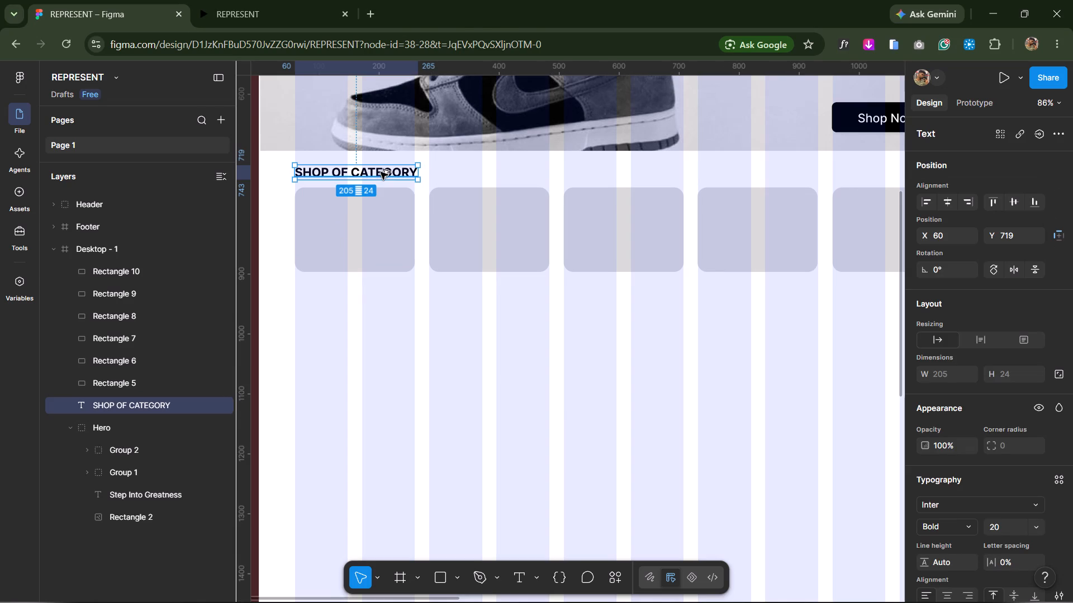
alt+drag(381, 172, 389, 283)
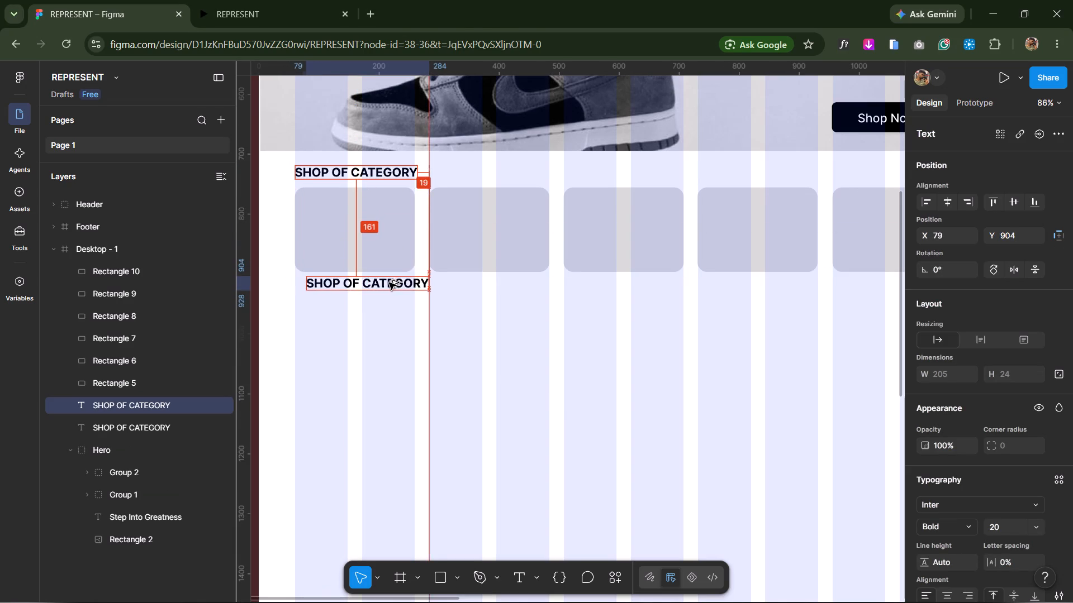
alt+drag(389, 283, 381, 285)
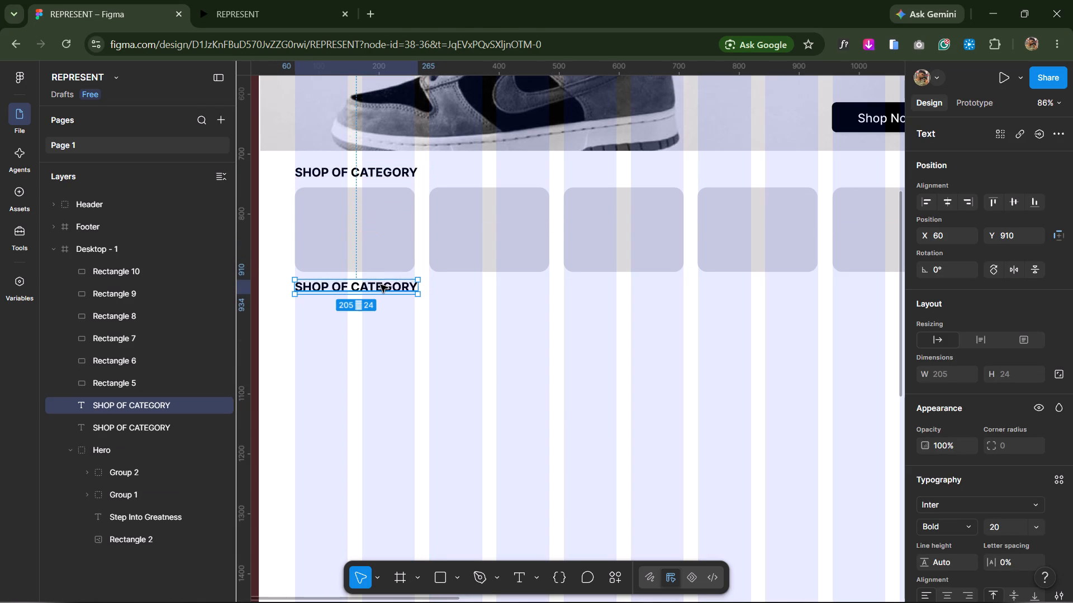
double_click(381, 285)
key(alt+Tab)
key(alt+Tab)
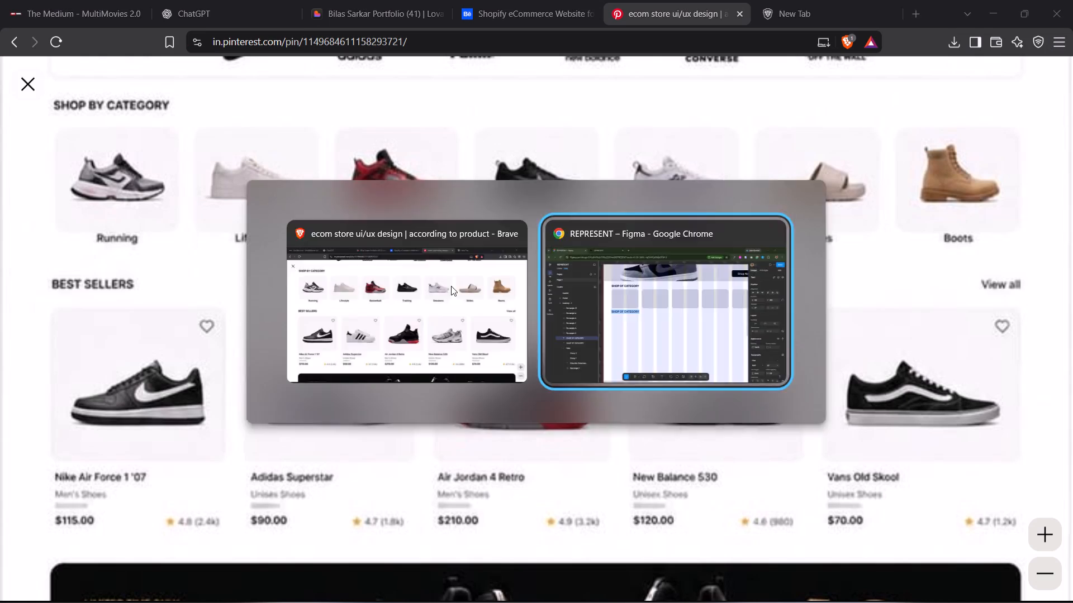
text(unning)
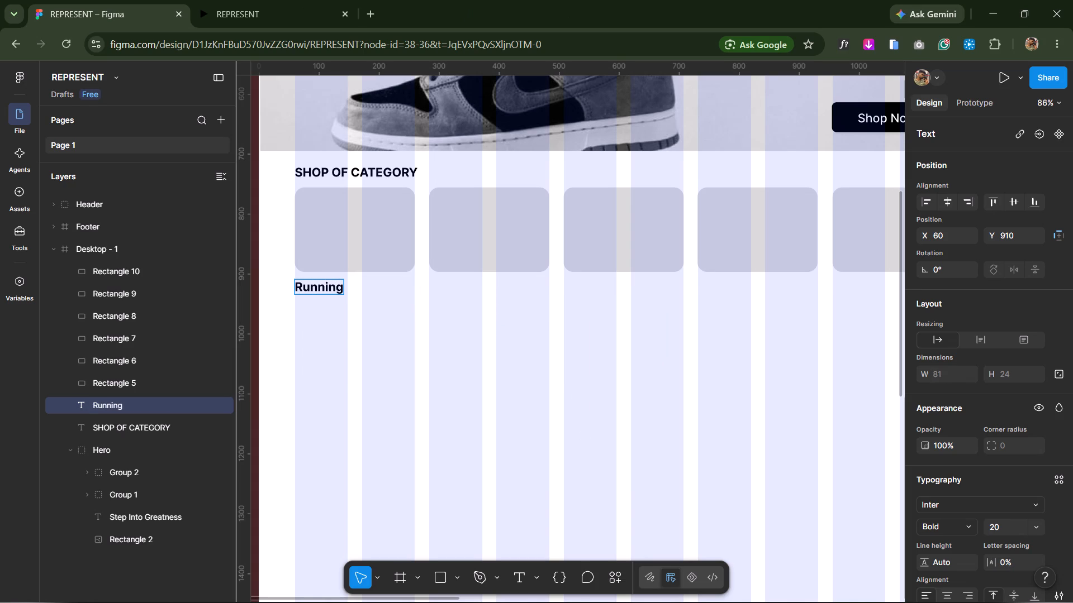
click(352, 301)
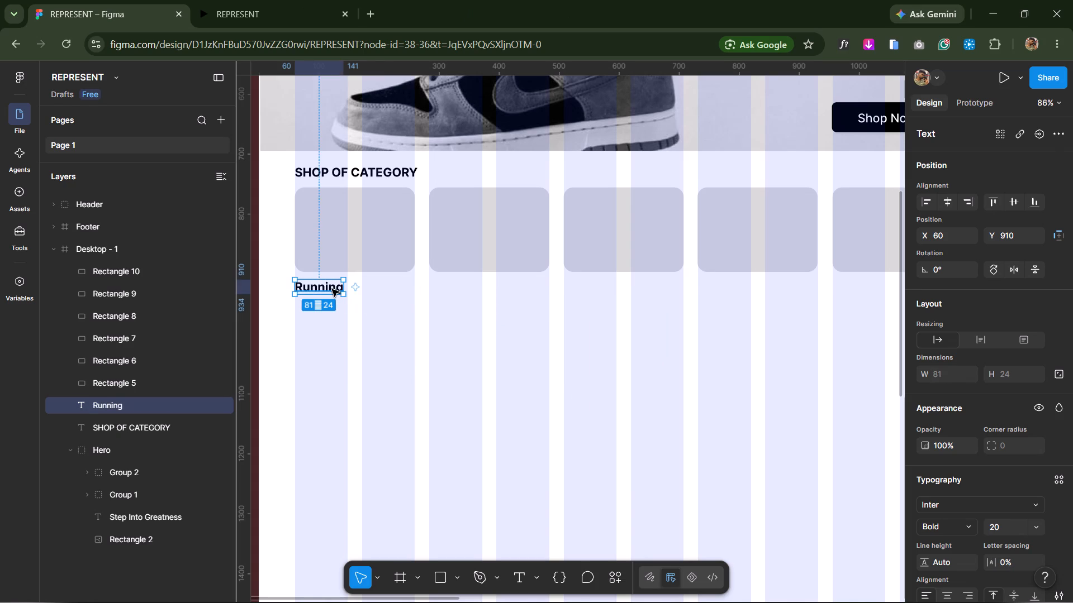
Set the Running label's font size to 16 and centre it beneath the first category card.
double_click(332, 289)
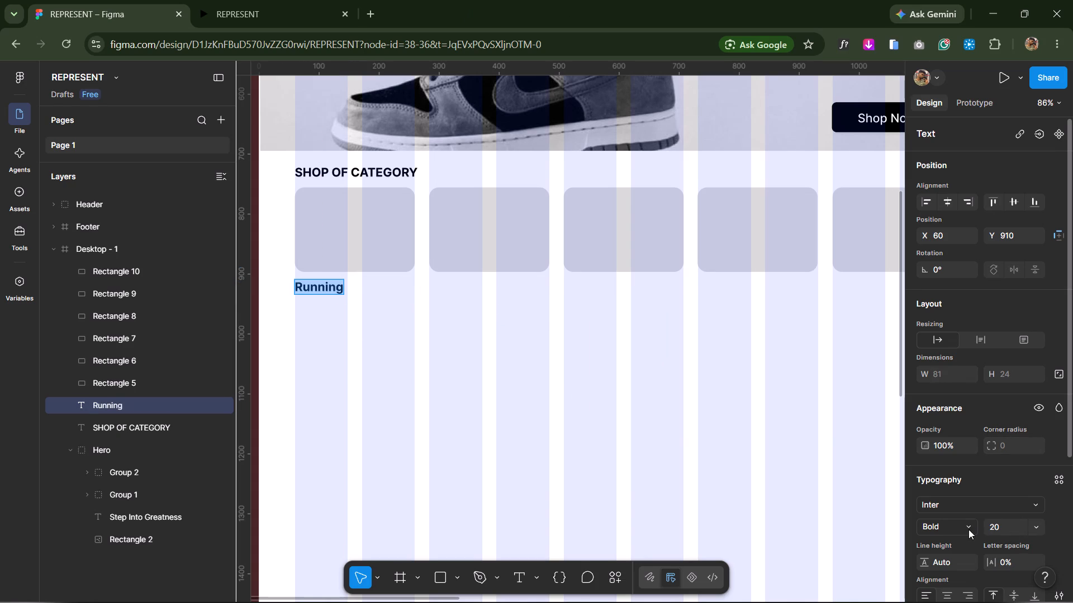
click(1038, 526)
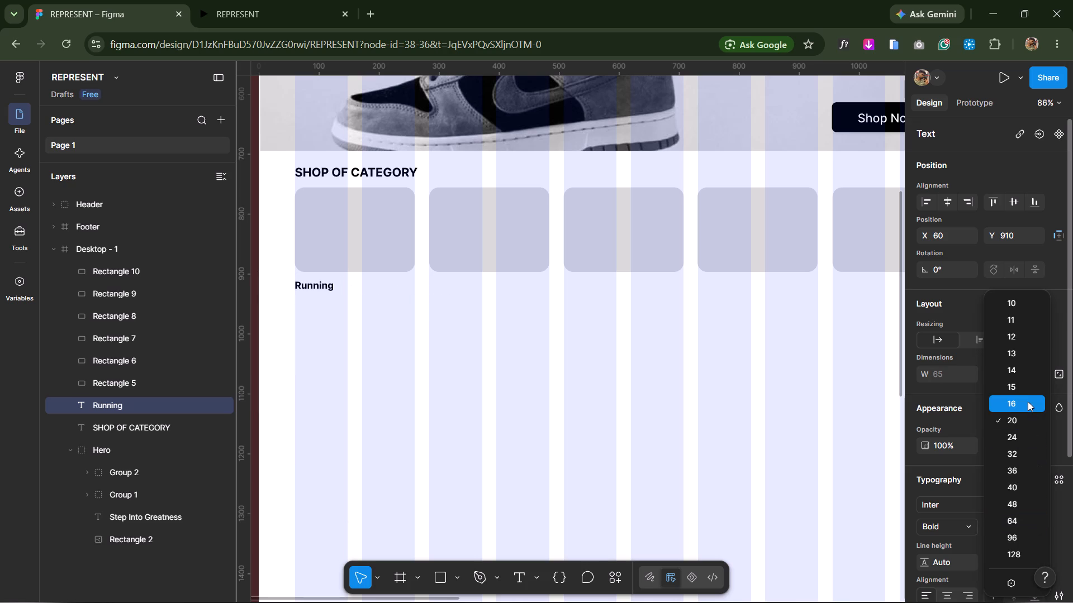
click(1028, 401)
click(405, 423)
drag(319, 283, 360, 280)
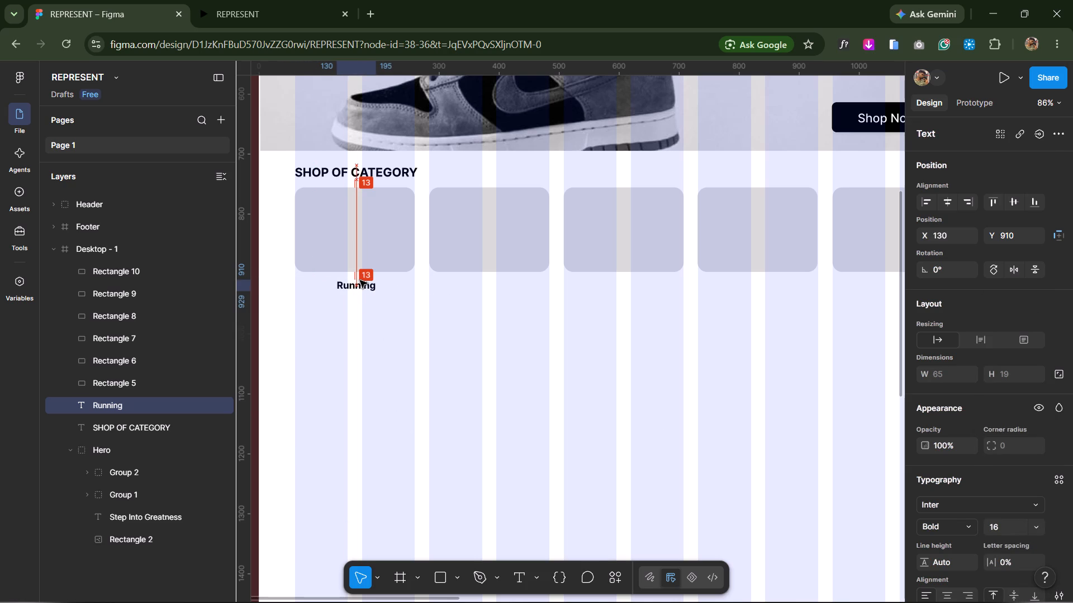
drag(360, 280, 358, 280)
click(358, 310)
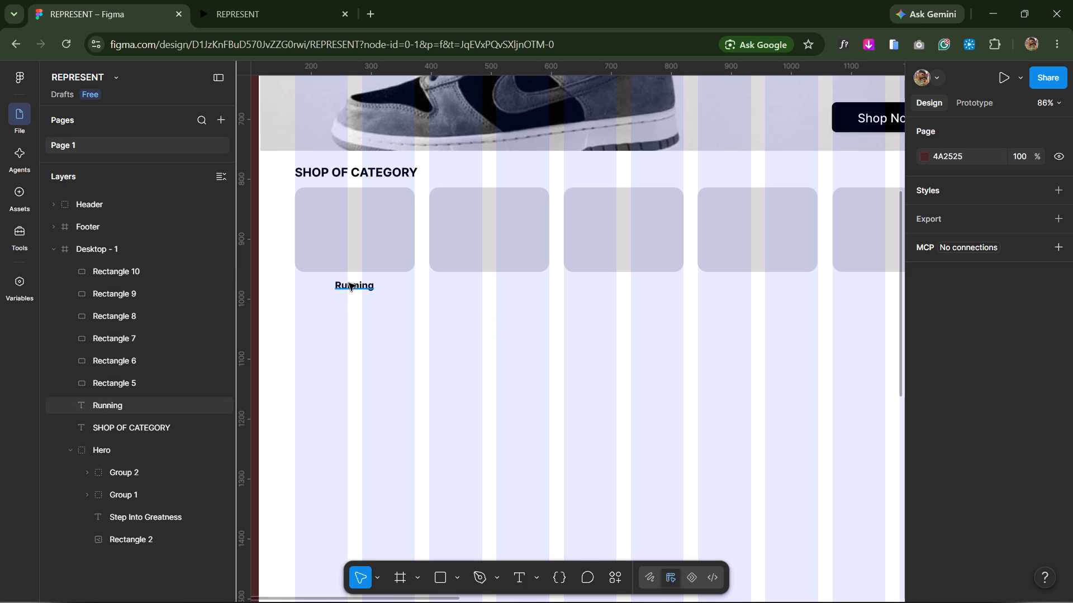
Duplicate the Running label centred under the second card at X 351, Y 910 and change its text to Lifestyle.
alt+drag(349, 283, 455, 288)
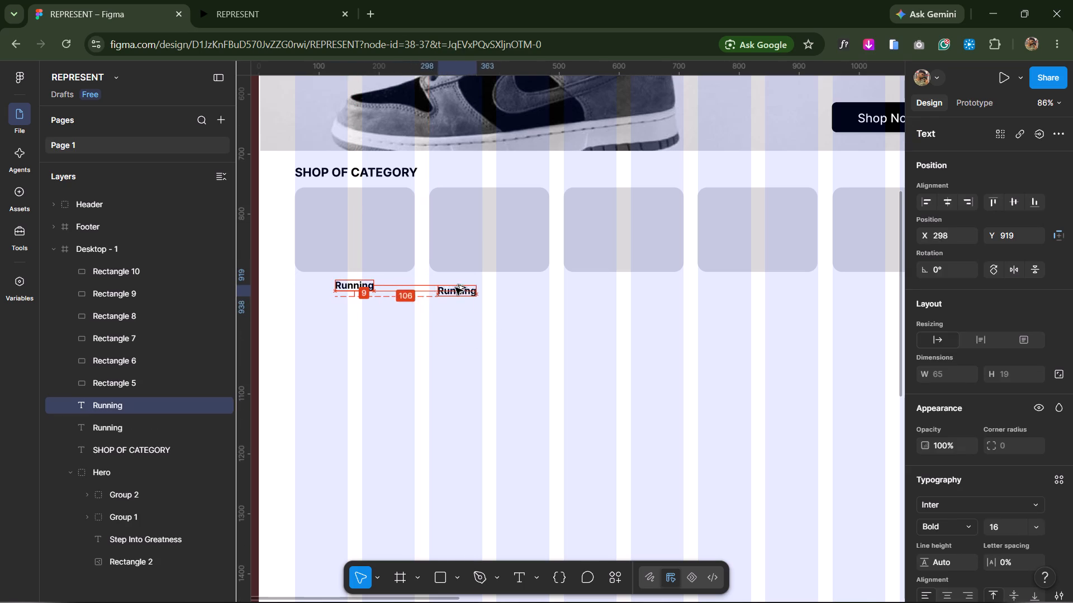
alt+drag(455, 288, 488, 285)
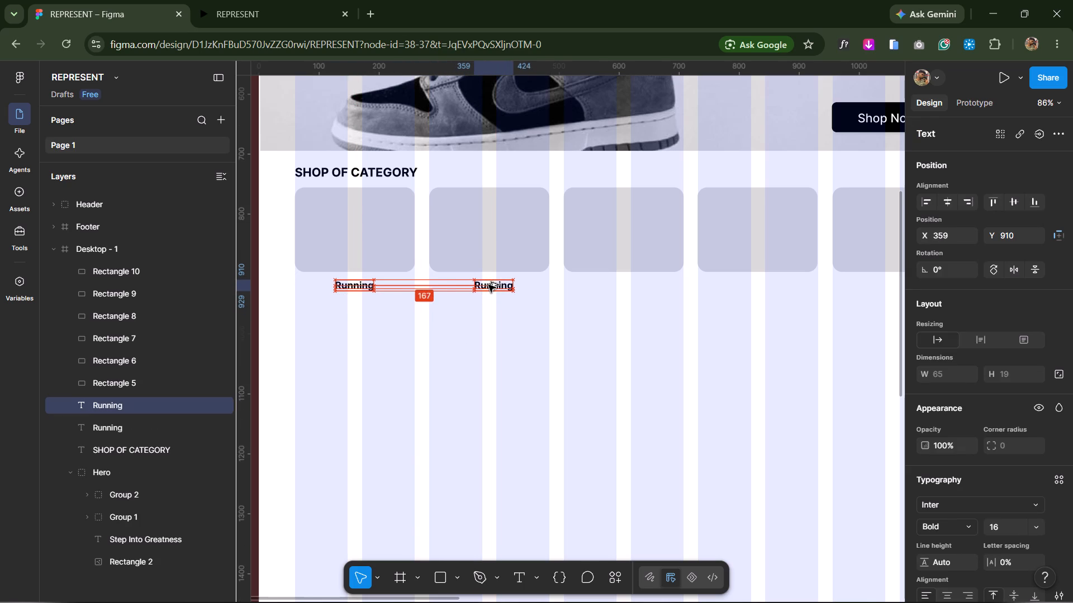
alt+drag(488, 285, 477, 284)
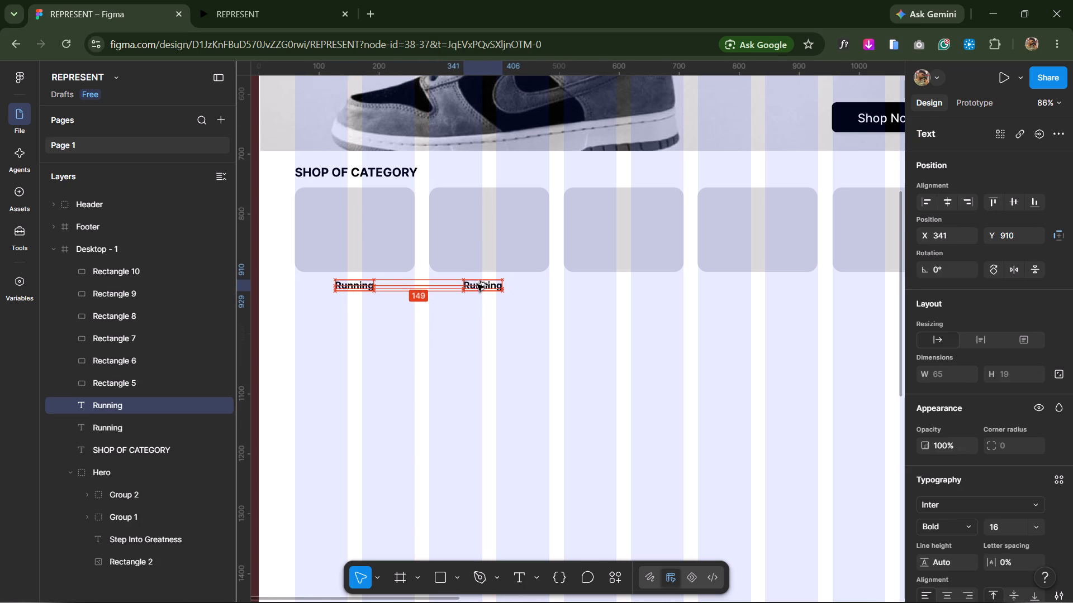
alt+drag(477, 284, 483, 282)
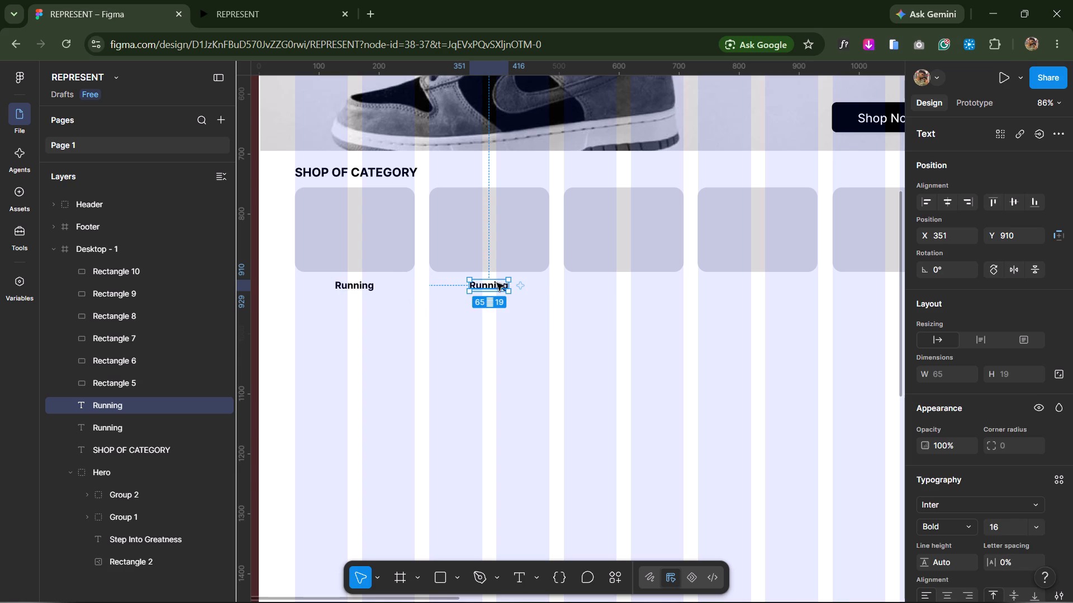
double_click(497, 283)
key(alt+Tab)
key(alt+Tab)
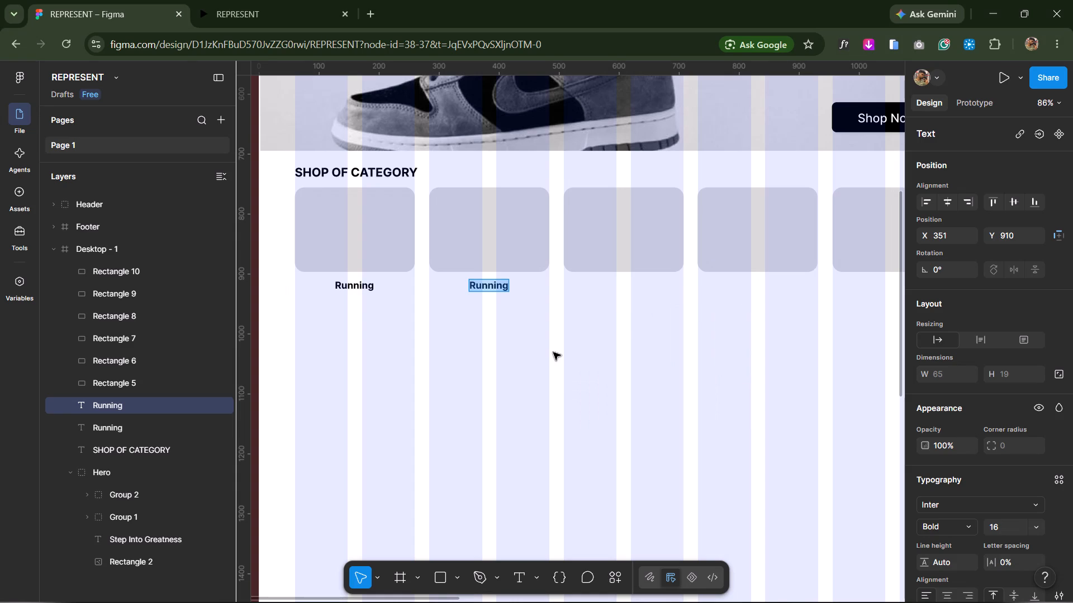
text(Lifestyle)
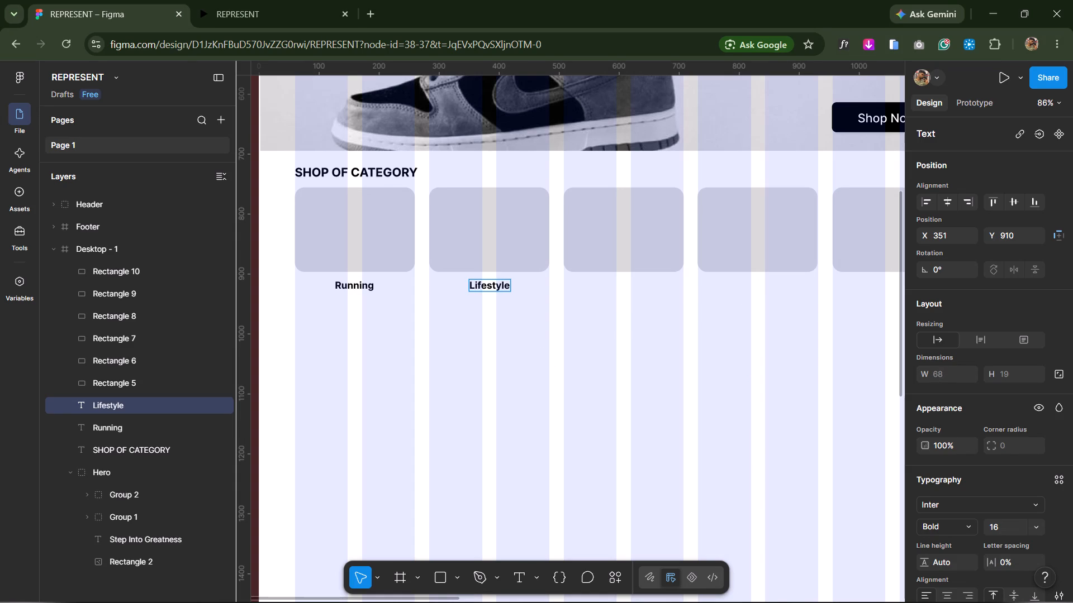
click(490, 347)
Duplicate the Lifestyle label centred under the third card at X 574, Y 910 and change its text to Basketball.
key(space)
key(space)
key(space)
key(space)
key(space)
key(space)
key(space)
key(space)
key(space)
key(space)
key(space)
key(space)
key(space)
key(space)
key(space)
key(space)
key(space)
key(space)
key(space)
key(space)
drag(633, 351, 481, 342)
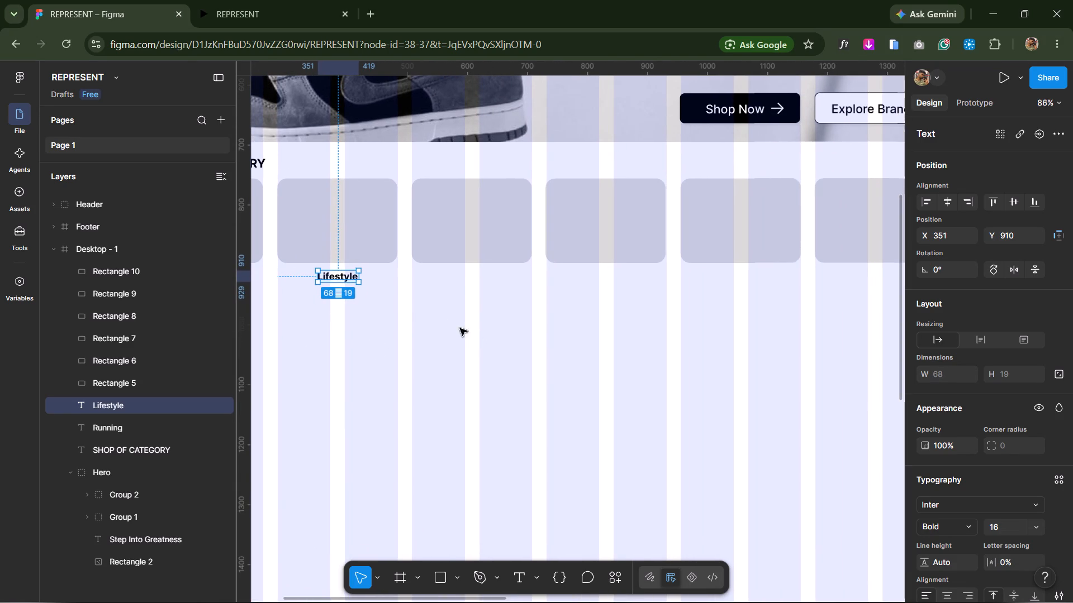
alt+drag(338, 275, 390, 277)
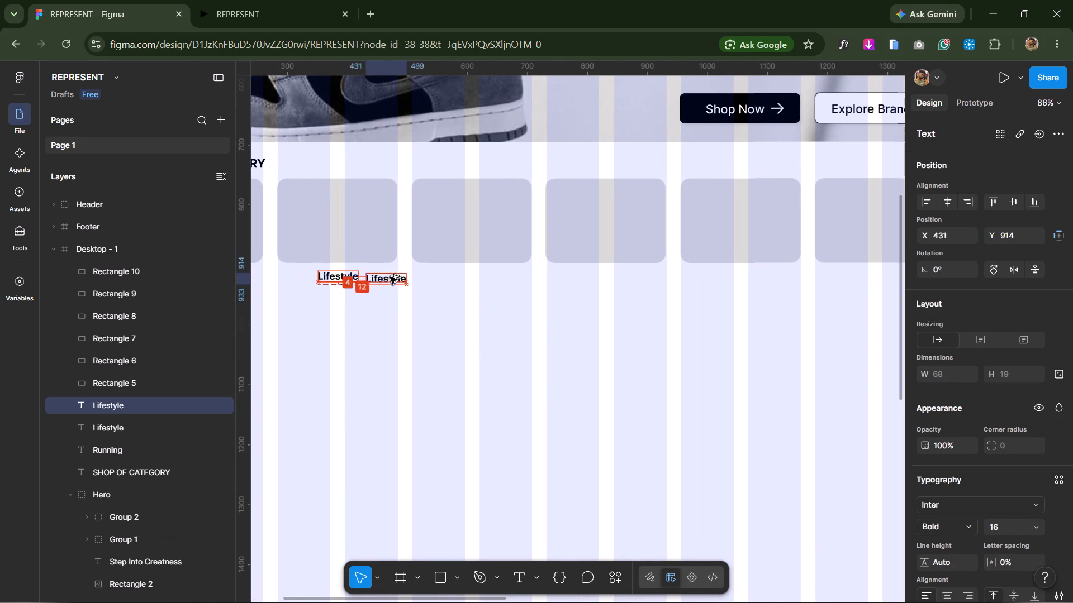
alt+drag(390, 277, 477, 276)
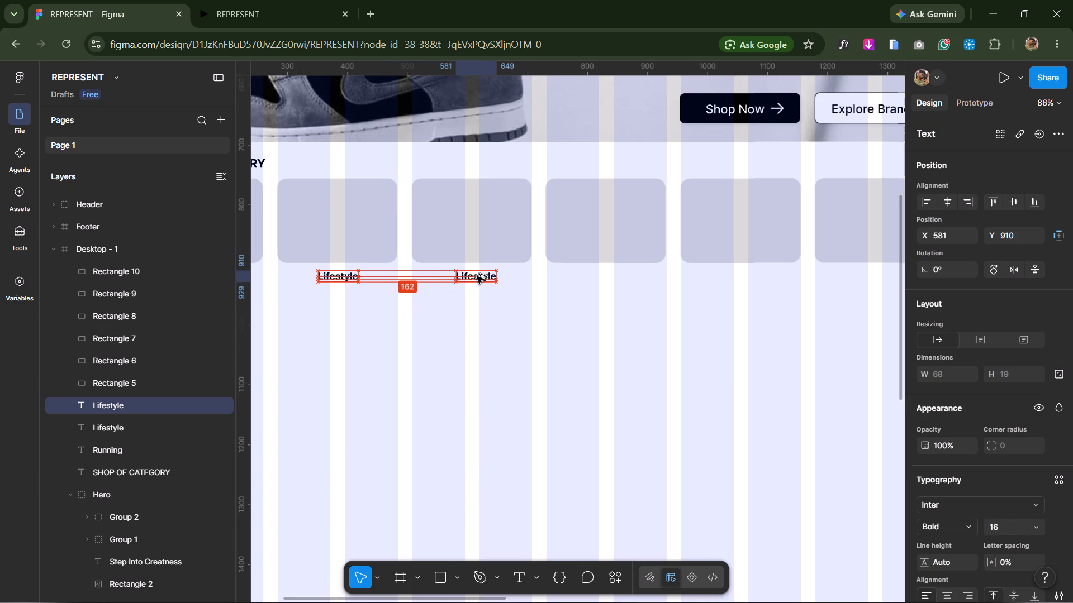
alt+drag(477, 276, 473, 275)
double_click(473, 275)
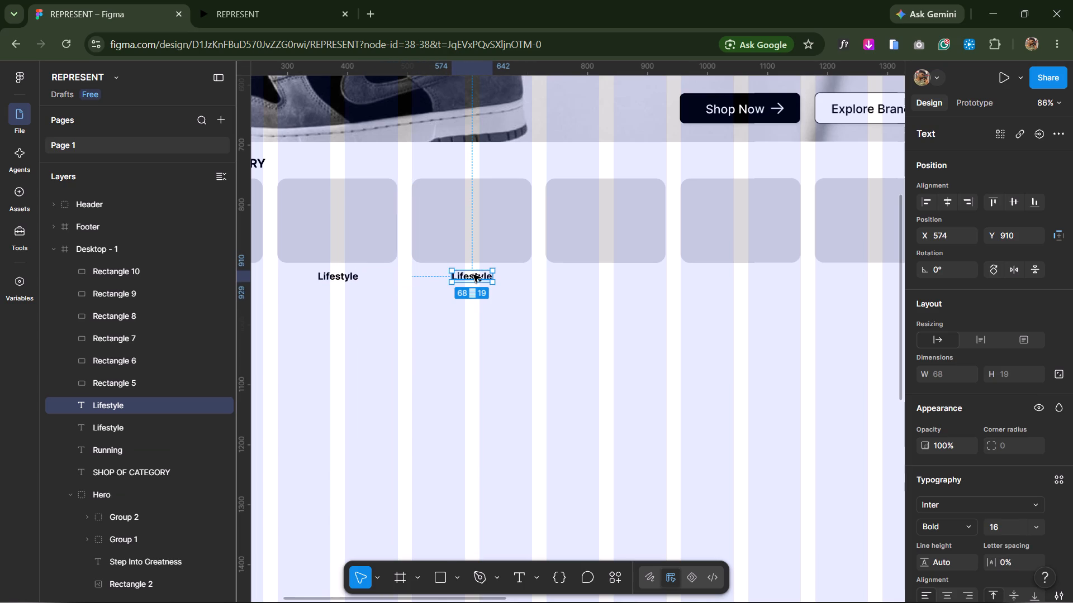
key(alt+Tab)
key(alt+Tab)
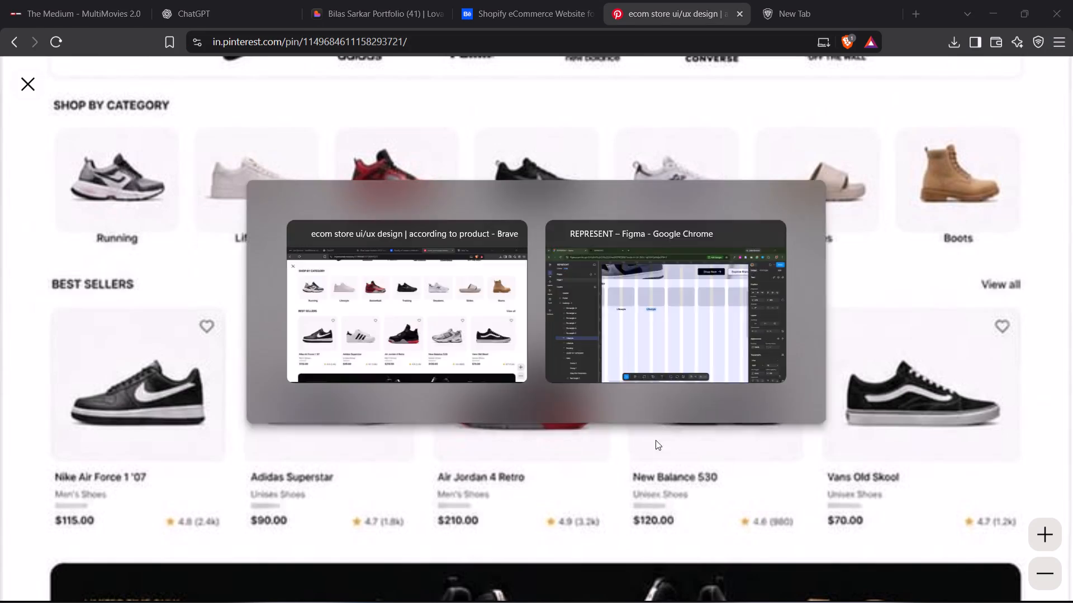
text(Basketball)
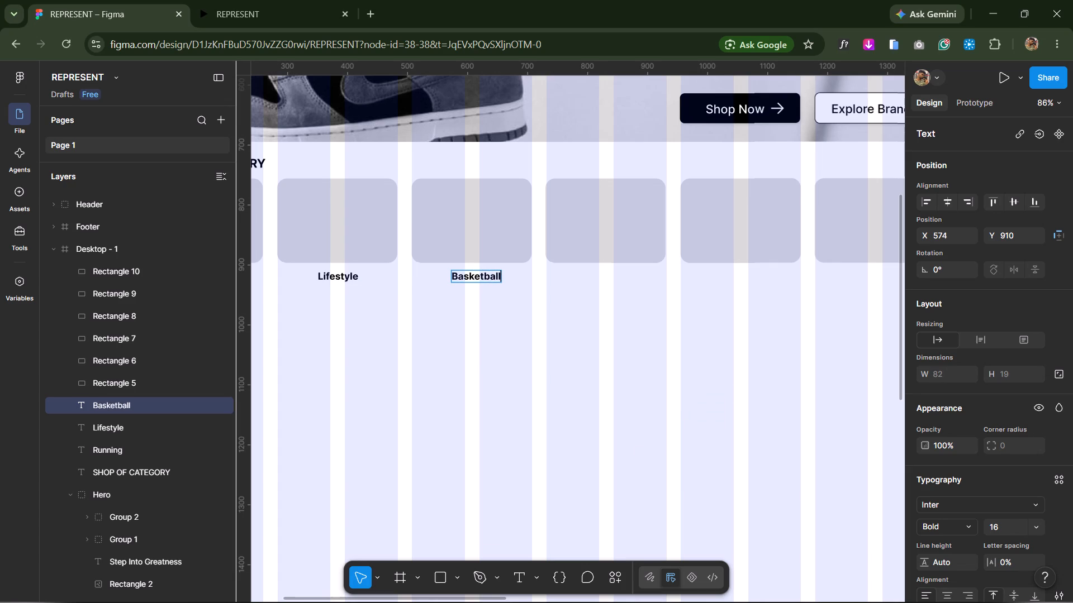
click(522, 450)
Duplicate the Basketball label under the fourth card at X 790, Y 910 and change its text to Training, checking the spelling against the reference.
key(space)
key(space)
key(space)
key(space)
key(space)
key(space)
key(space)
key(space)
key(space)
key(space)
key(space)
key(space)
key(space)
key(space)
key(space)
drag(633, 362, 554, 357)
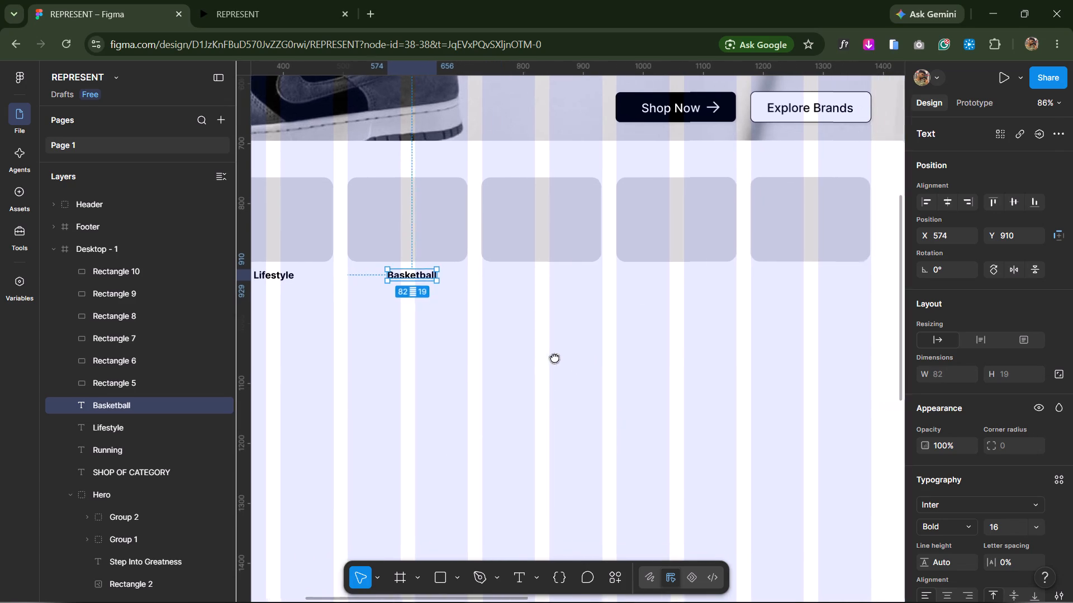
drag(554, 357, 494, 345)
alt+drag(331, 260, 462, 259)
double_click(462, 259)
key(alt+Tab)
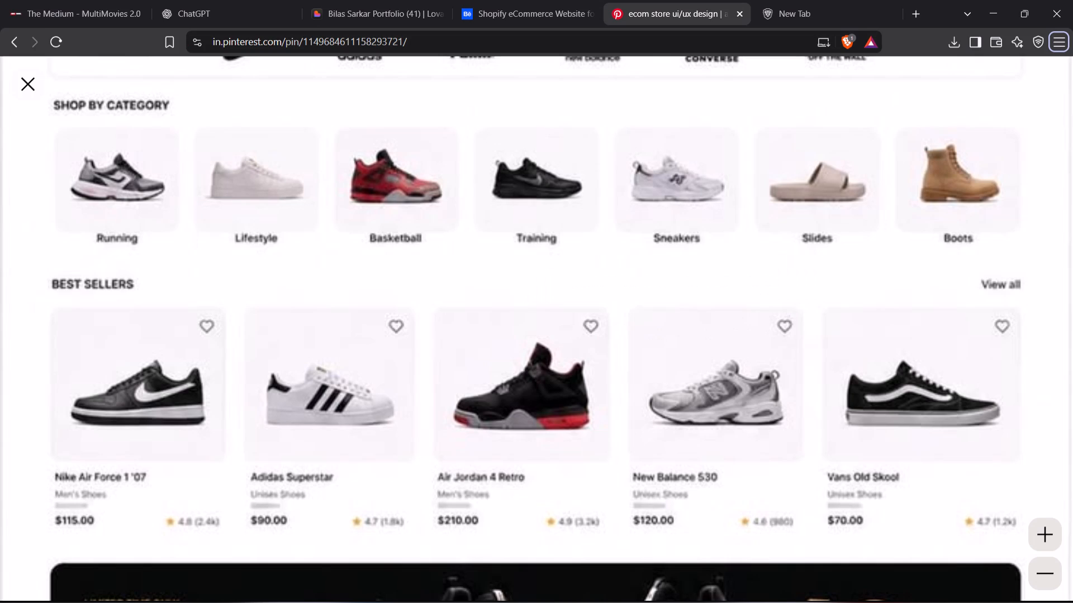
key(alt+Tab)
text(Traning)
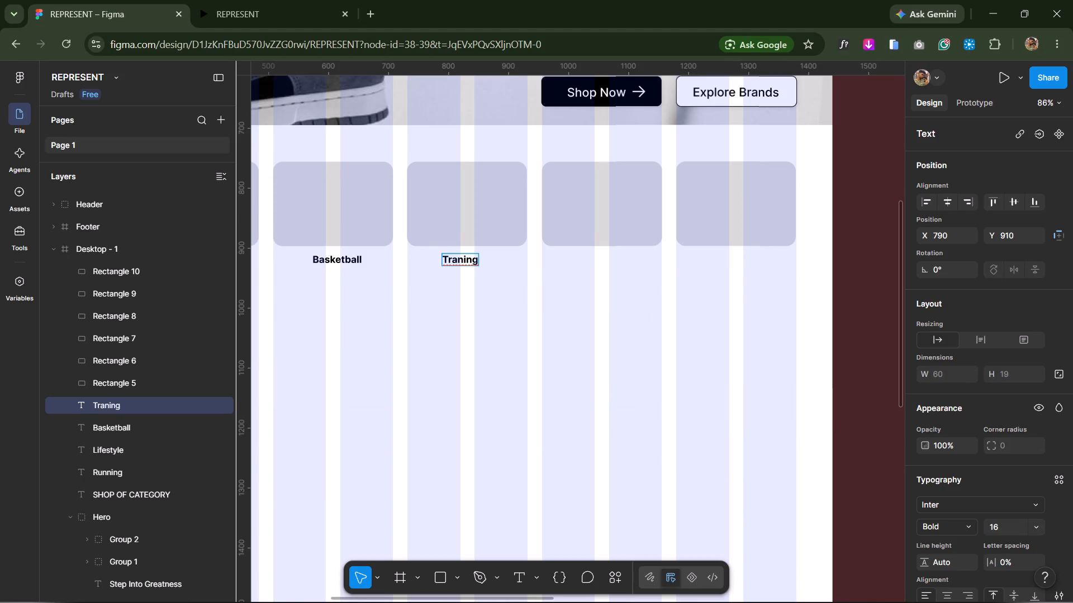
key(alt+Tab)
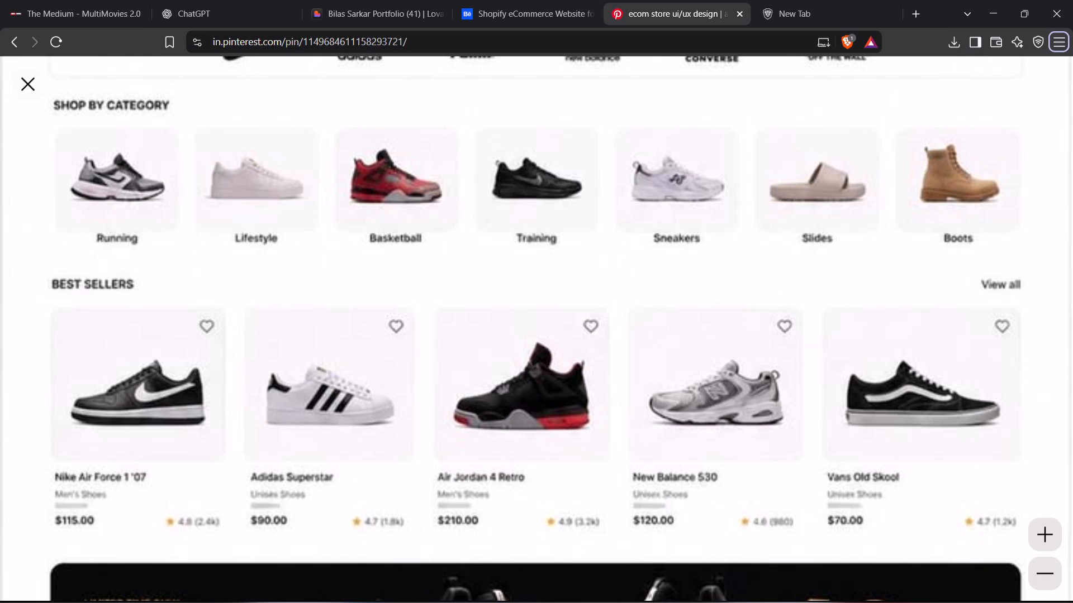
key(alt+Tab)
key(BackSpace)
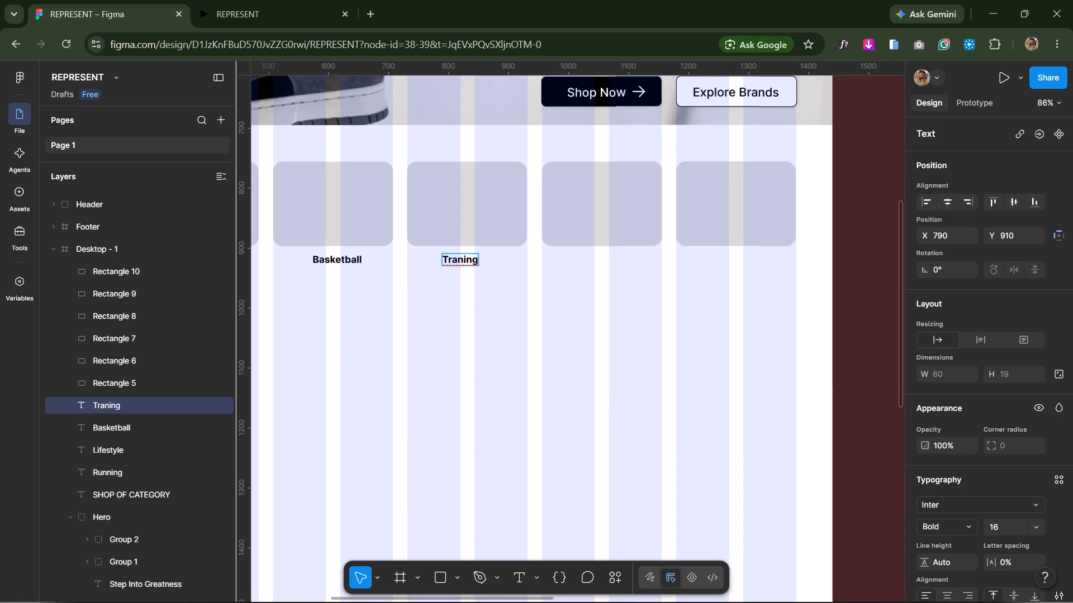
key(BackSpace)
key(BackSpace)
key(BackSpace)
text(ining)
key(alt+Tab)
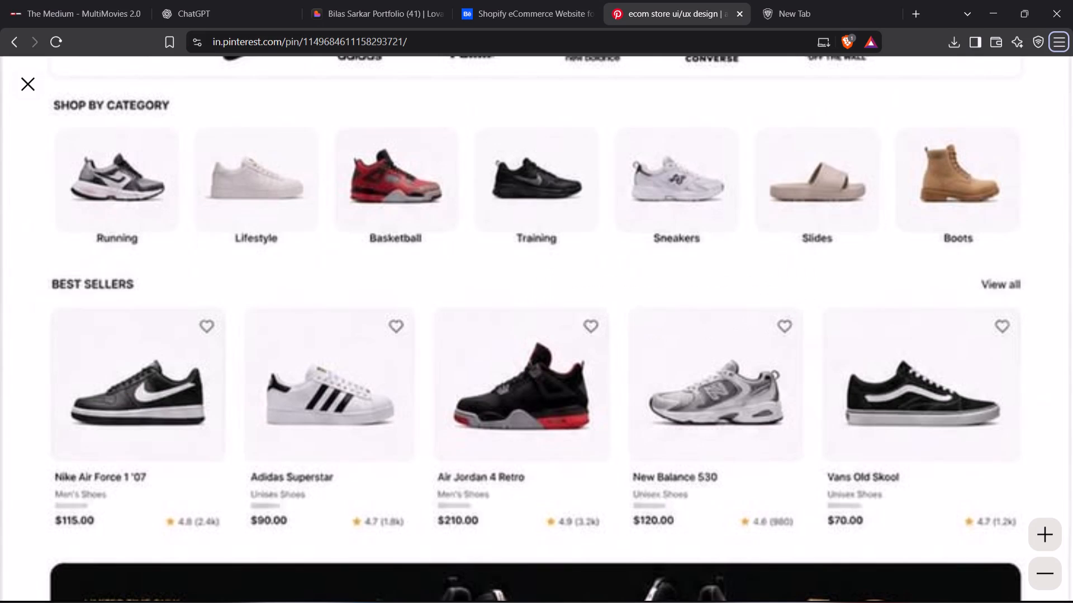
key(alt+Tab)
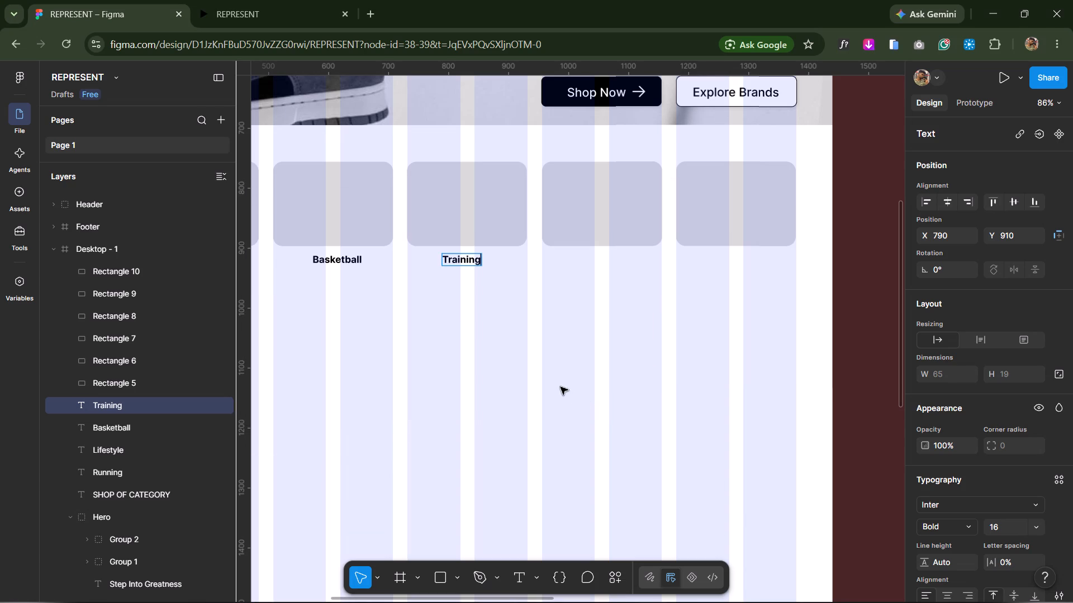
Centre the Training label beneath the fourth category card at X 798, Y 910.
click(559, 382)
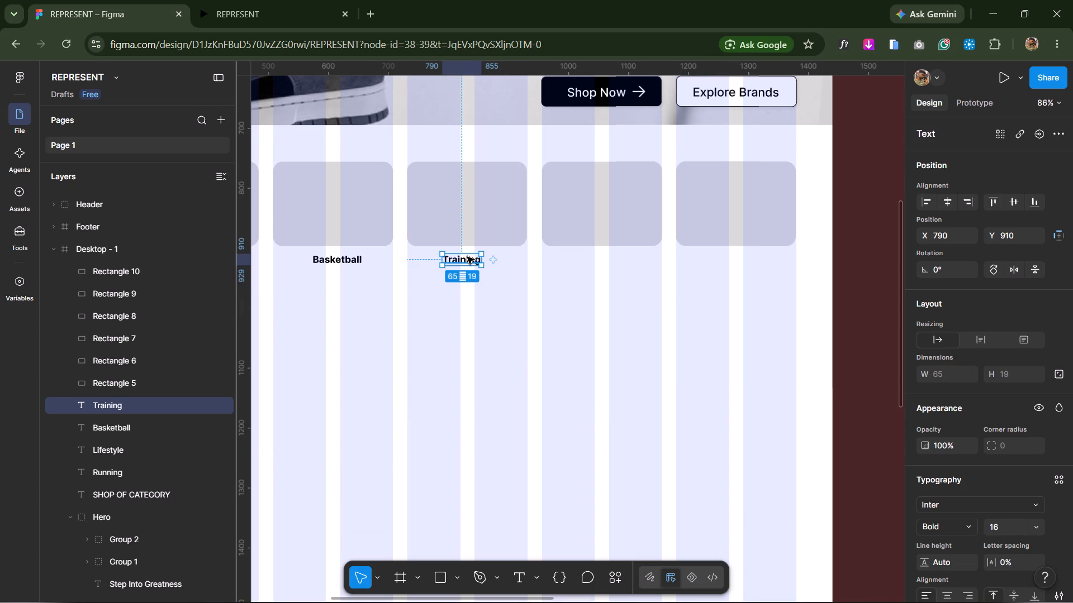
drag(461, 259, 469, 256)
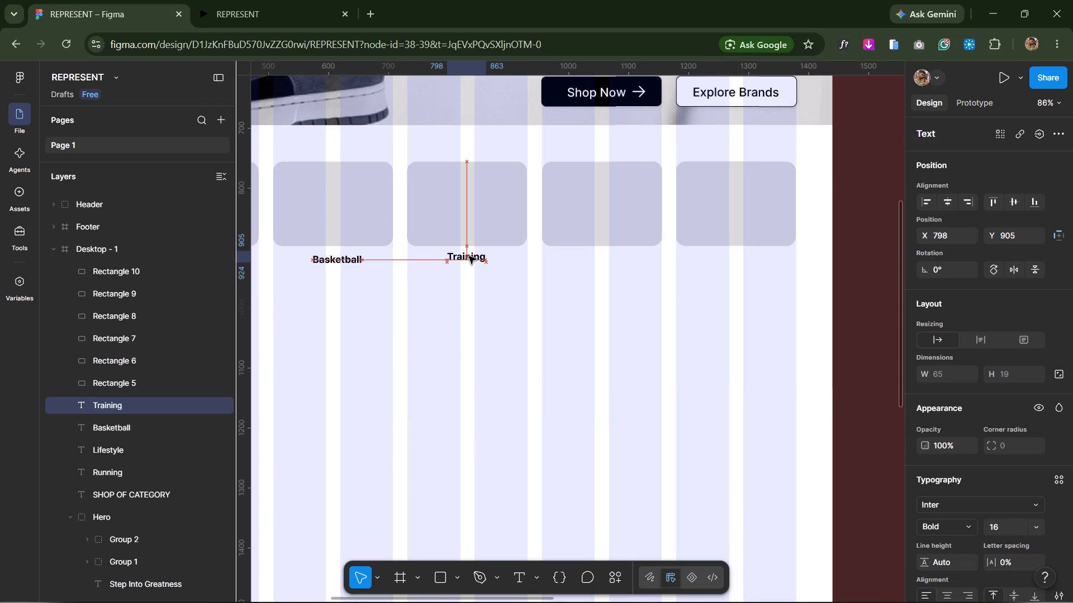
drag(469, 256, 469, 259)
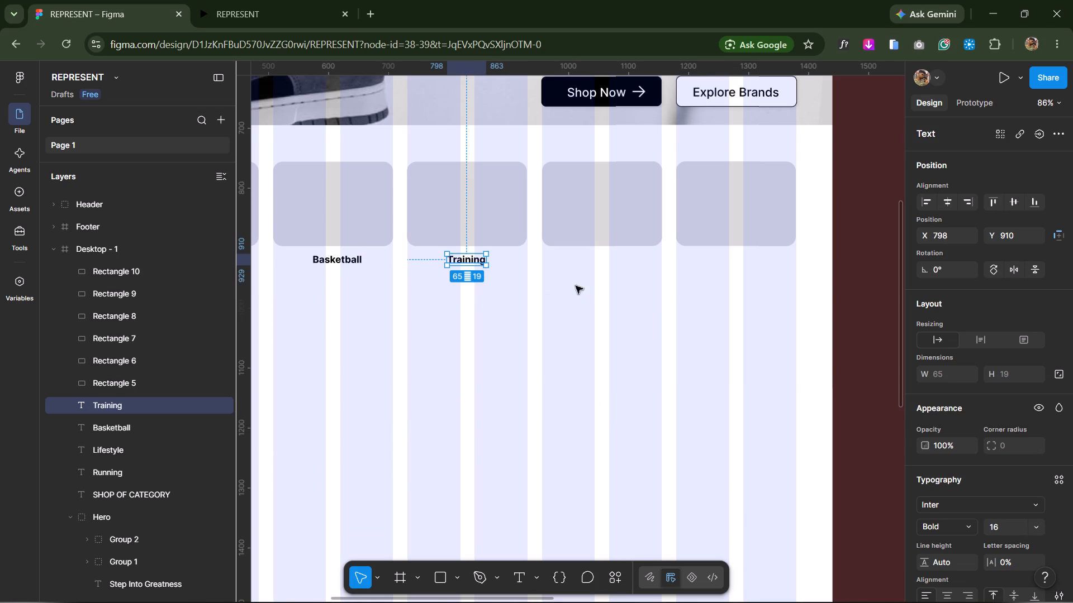
Duplicate the Training label centred under the fifth card at X 1018, Y 910 and change its text to Sneakers, checking the reference spelling.
alt+drag(462, 259, 577, 261)
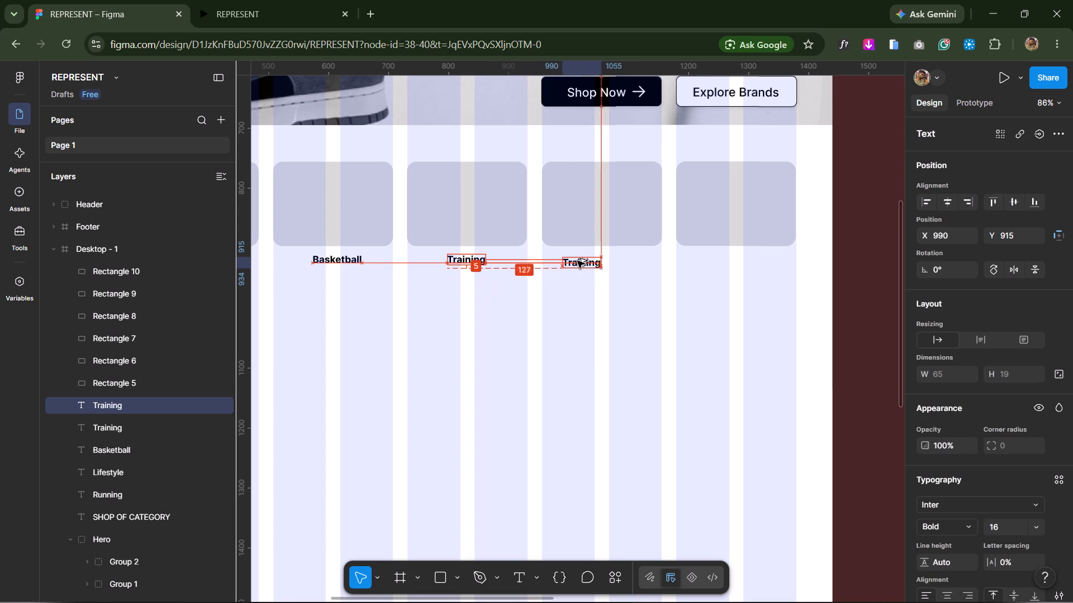
alt+drag(577, 261, 596, 259)
double_click(596, 259)
key(alt+Tab)
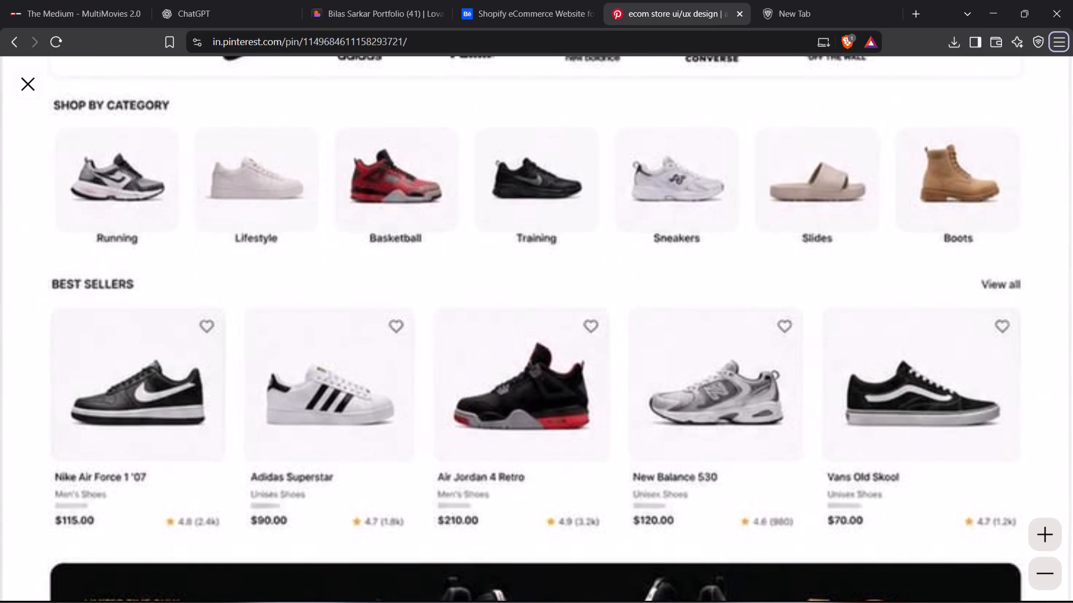
key(alt+Tab)
text(Snekers)
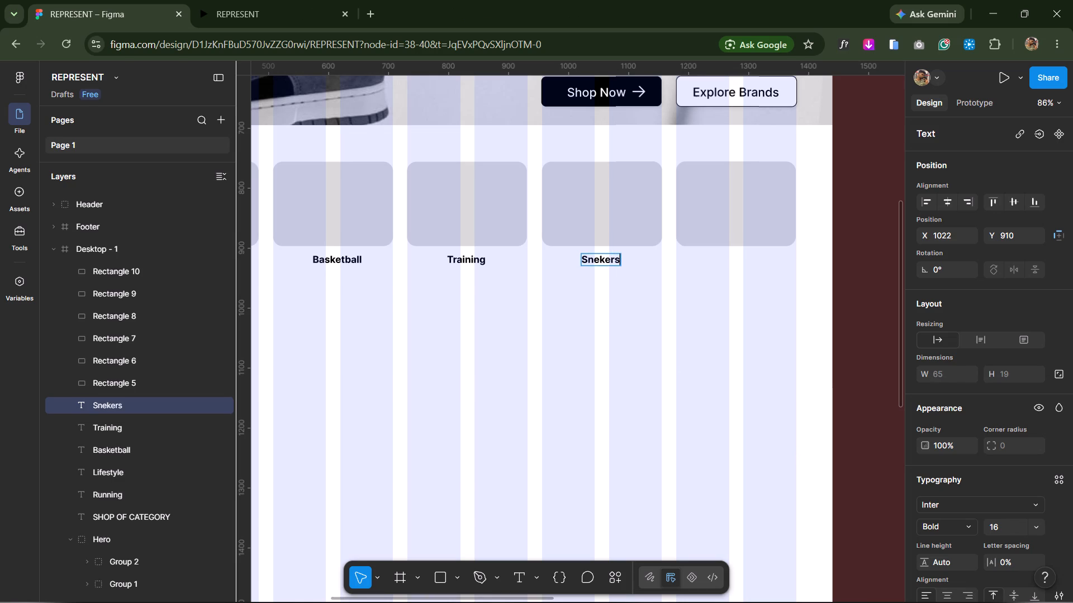
key(alt+Tab)
key(alt+Tab)
key(BackSpace)
key(BackSpace)
key(BackSpace)
key(BackSpace)
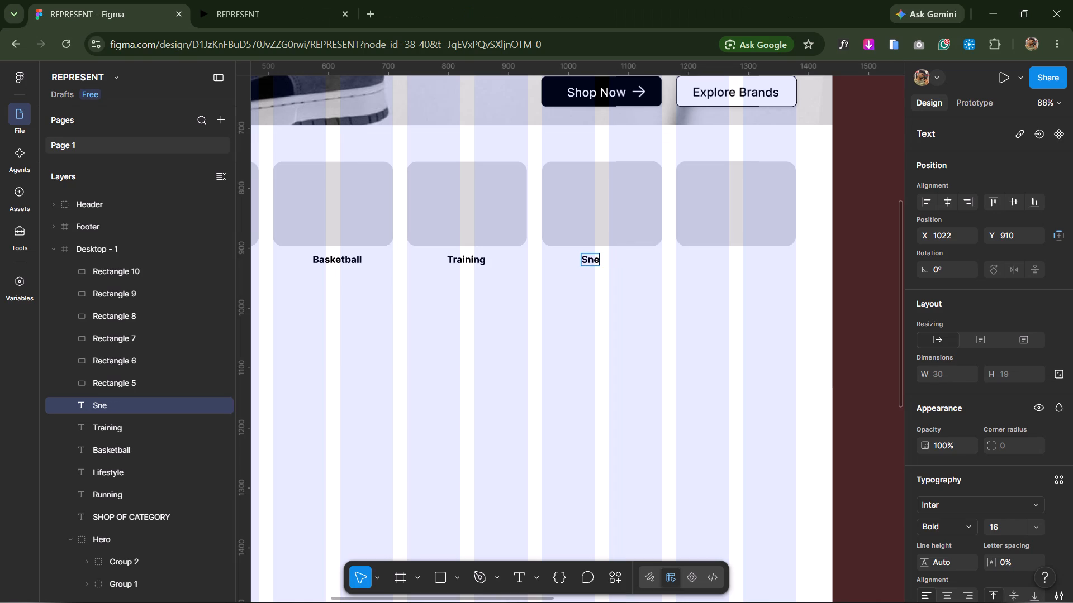
text(akers)
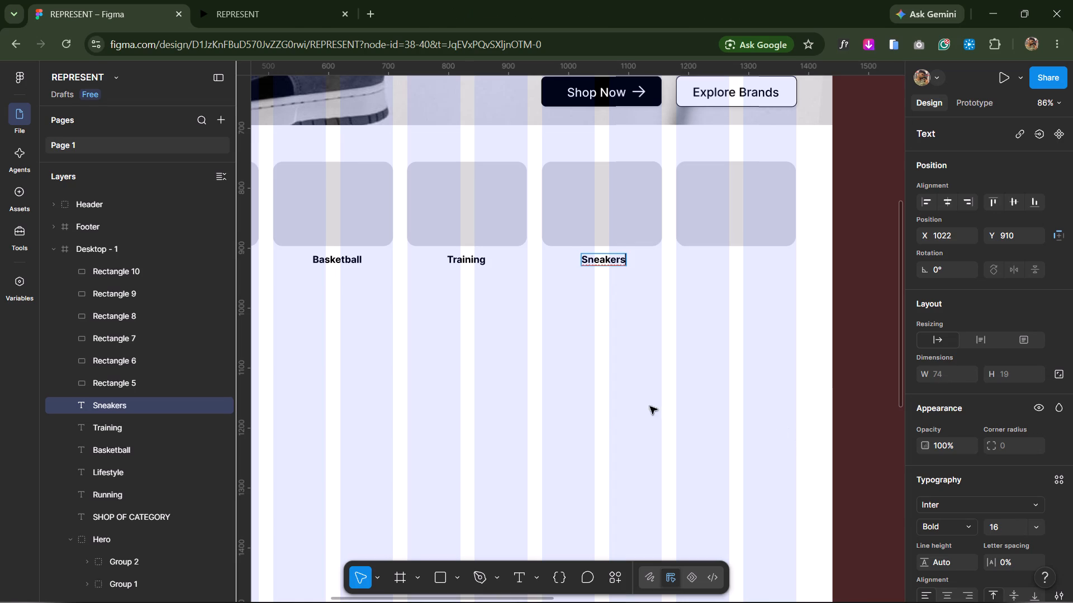
click(613, 411)
click(602, 260)
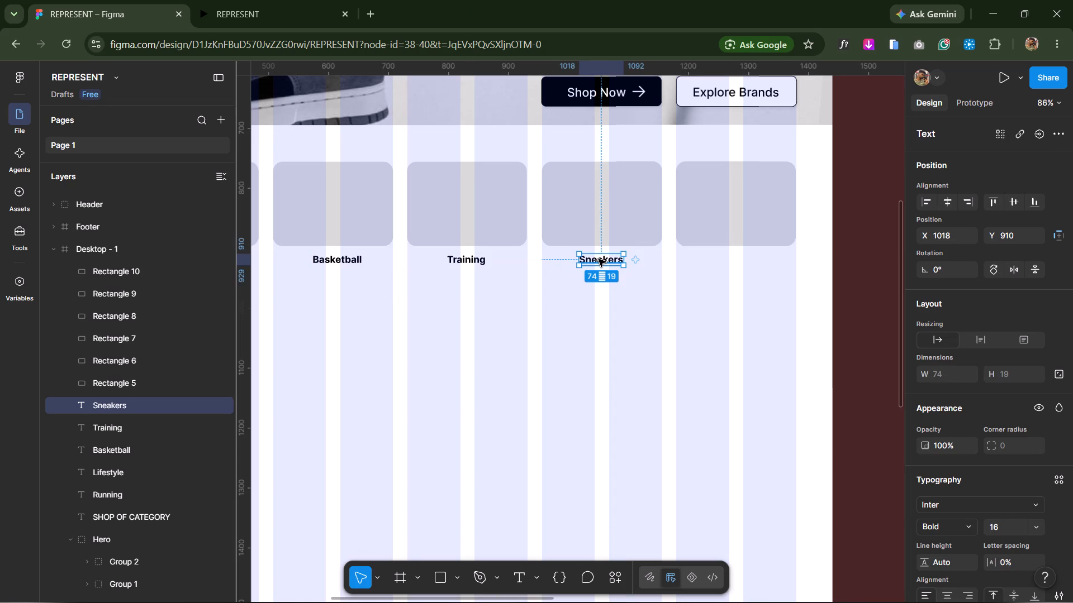
Duplicate the Sneakers label centred under the sixth card at X 1255, Y 910 and change its text to Slides, checking the reference spelling.
alt+drag(599, 259, 731, 260)
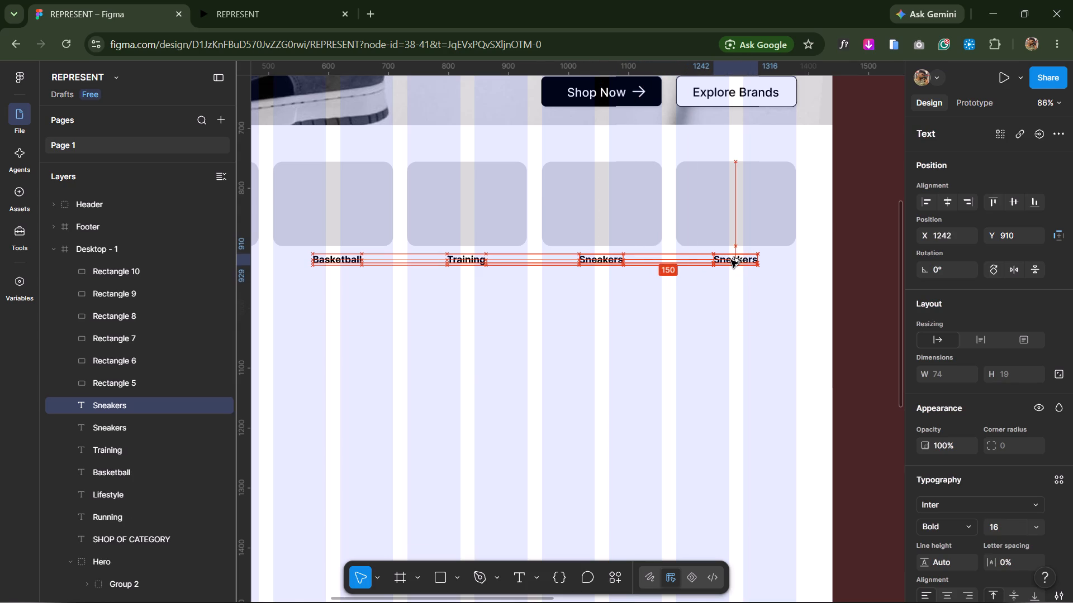
alt+drag(731, 260, 733, 260)
double_click(733, 260)
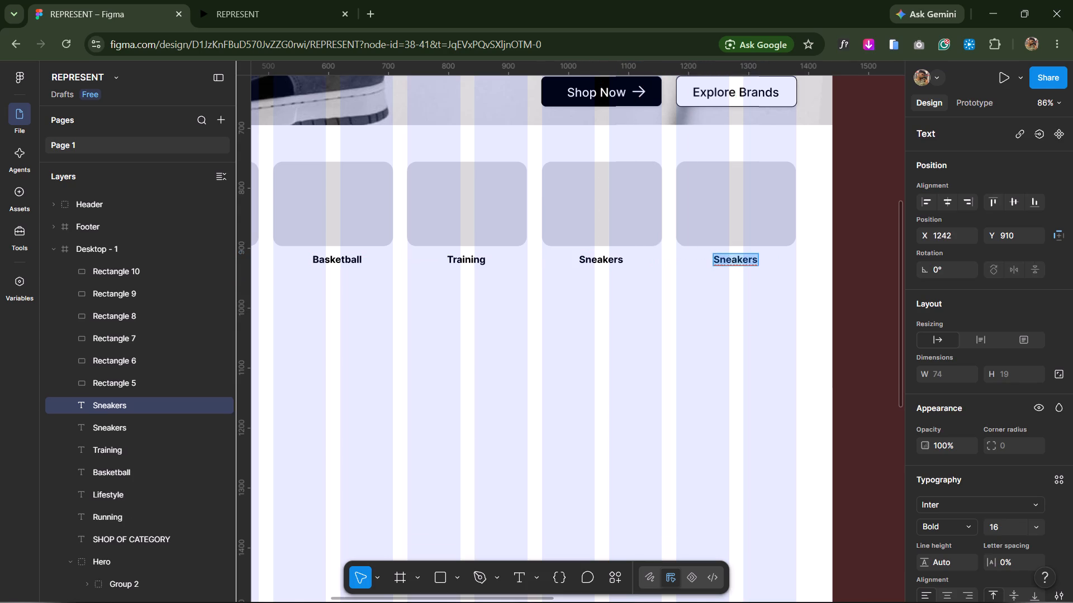
key(alt+Tab)
key(alt+Tab)
text(Slieds)
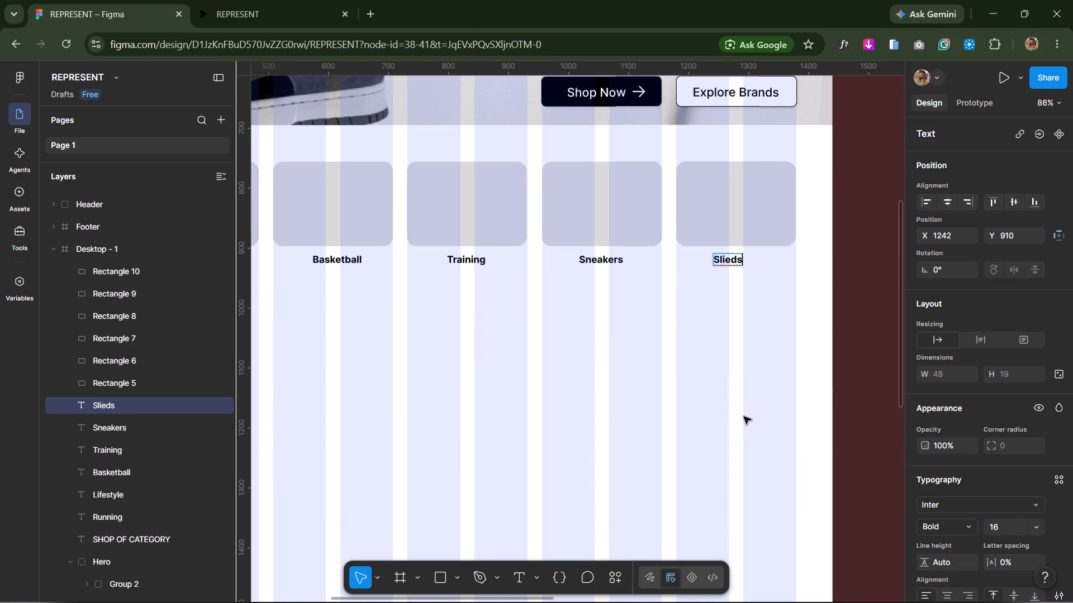
key(alt+Tab)
key(alt+Tab)
key(BackSpace)
key(BackSpace)
key(BackSpace)
text(des)
click(682, 389)
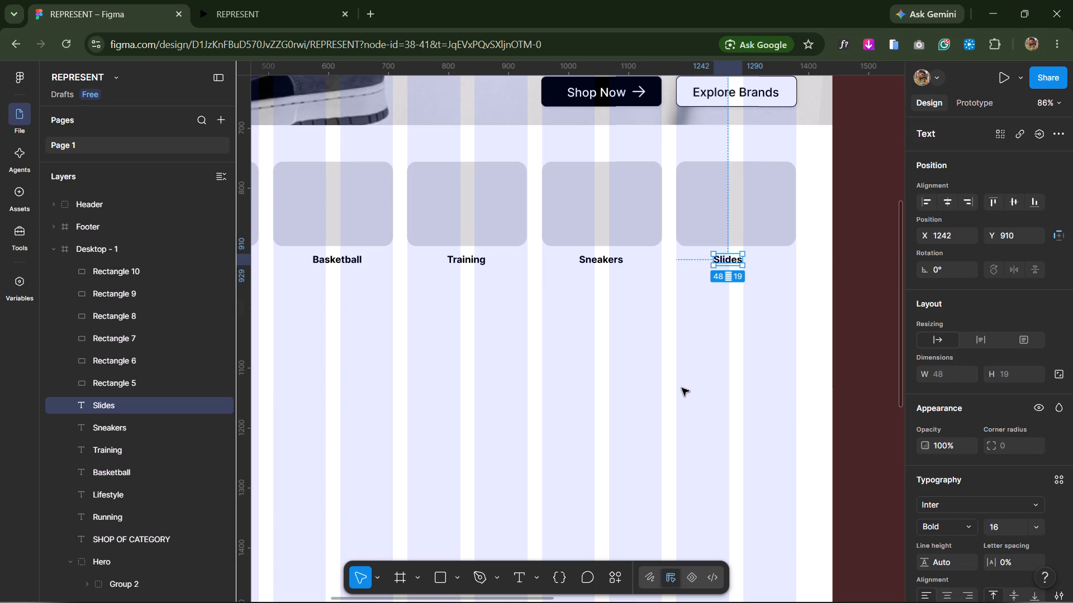
drag(726, 257, 733, 259)
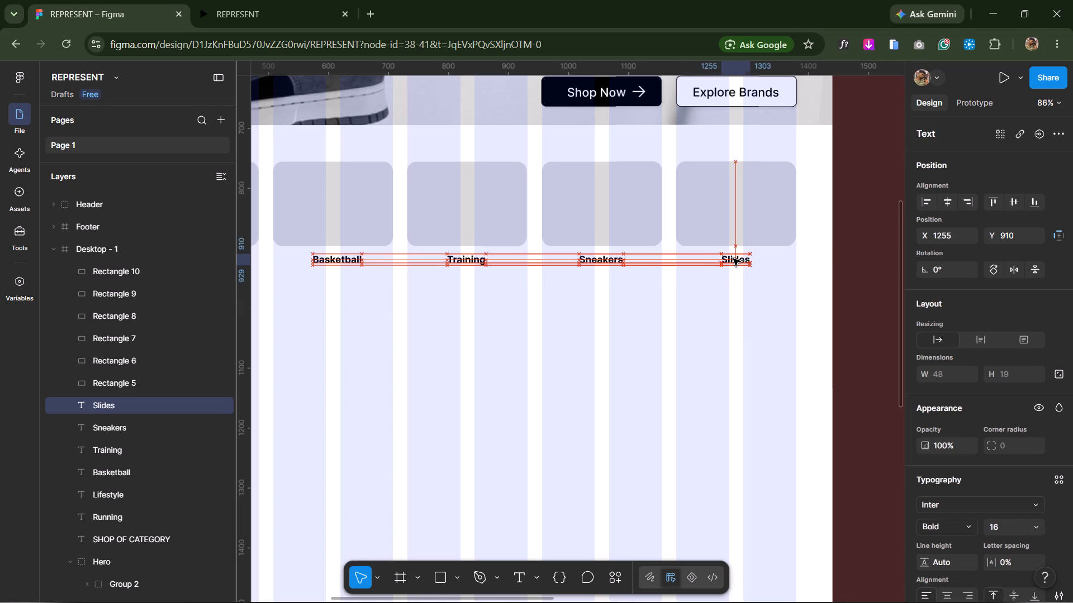
drag(733, 259, 735, 259)
click(716, 294)
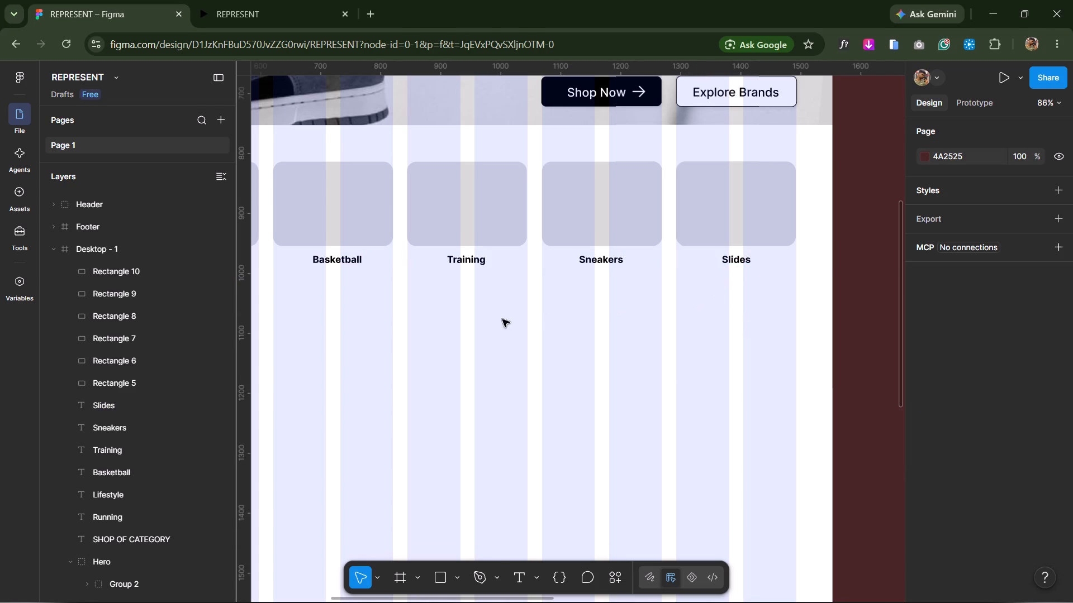
Review the labelled category row from its first card onward and compare it with the Pinterest reference.
ctrl+scroll(540, 342, down, 3)
key(space)
key(space)
key(space)
key(space)
key(space)
key(space)
key(space)
key(space)
key(space)
key(space)
key(space)
key(space)
key(space)
key(space)
key(space)
drag(394, 350, 619, 344)
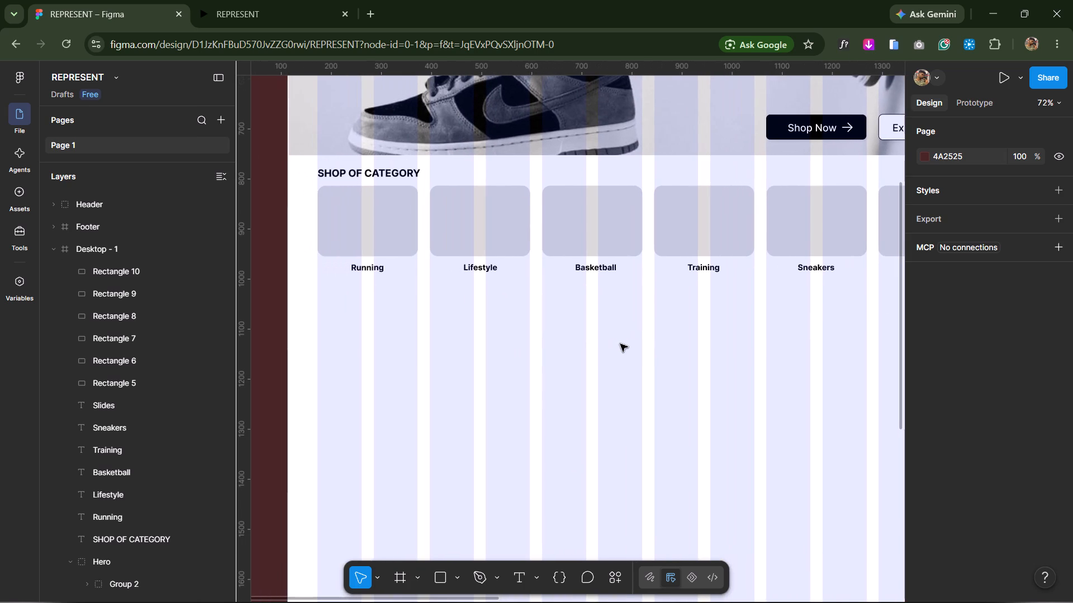
key(alt+Tab)
key(alt+Tab)
Switch to Brave, close the empty new tab, and examine the reference design on Pinterest both enlarged and as a full page.
key(alt+Tab)
click(783, 0)
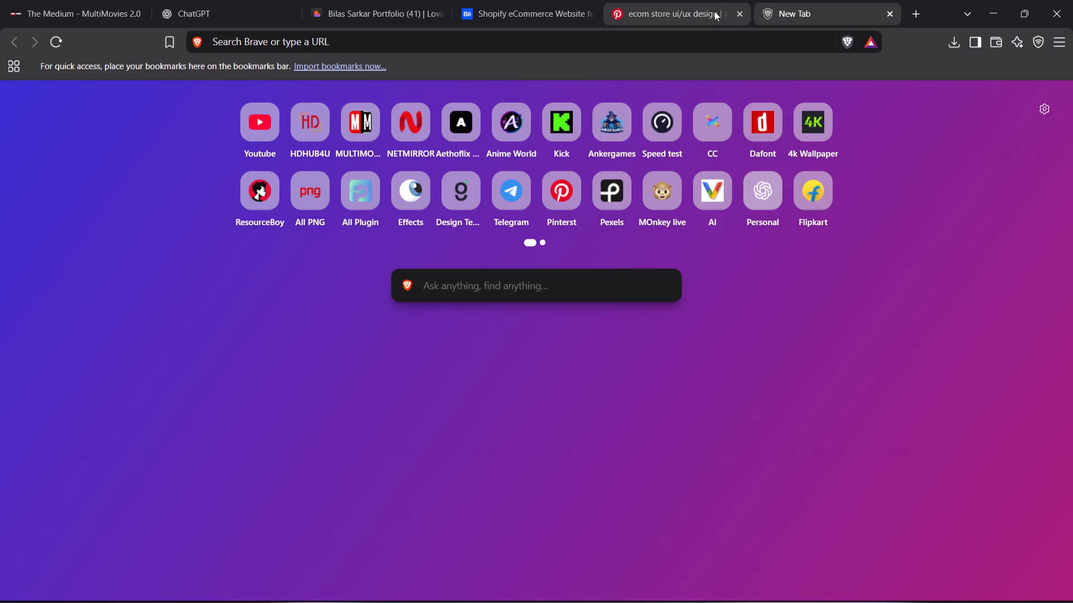
click(892, 13)
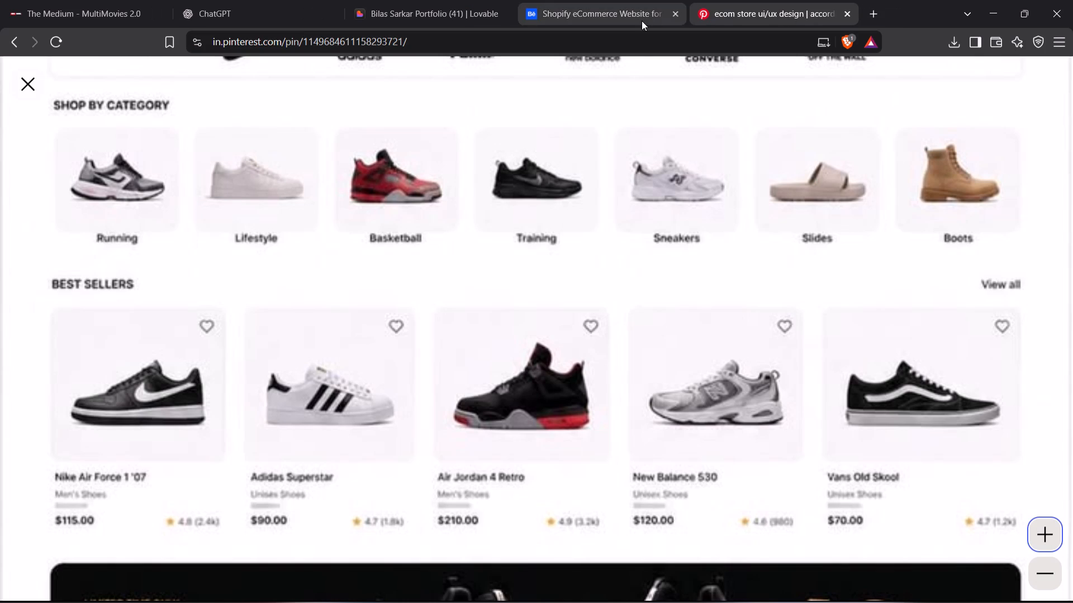
click(21, 92)
click(244, 292)
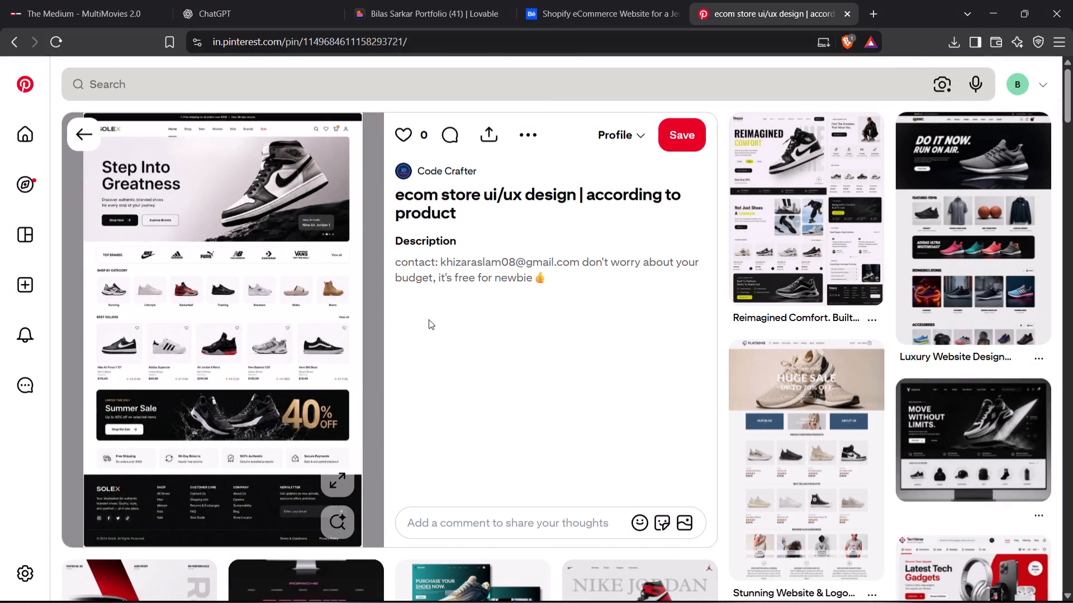
click(343, 475)
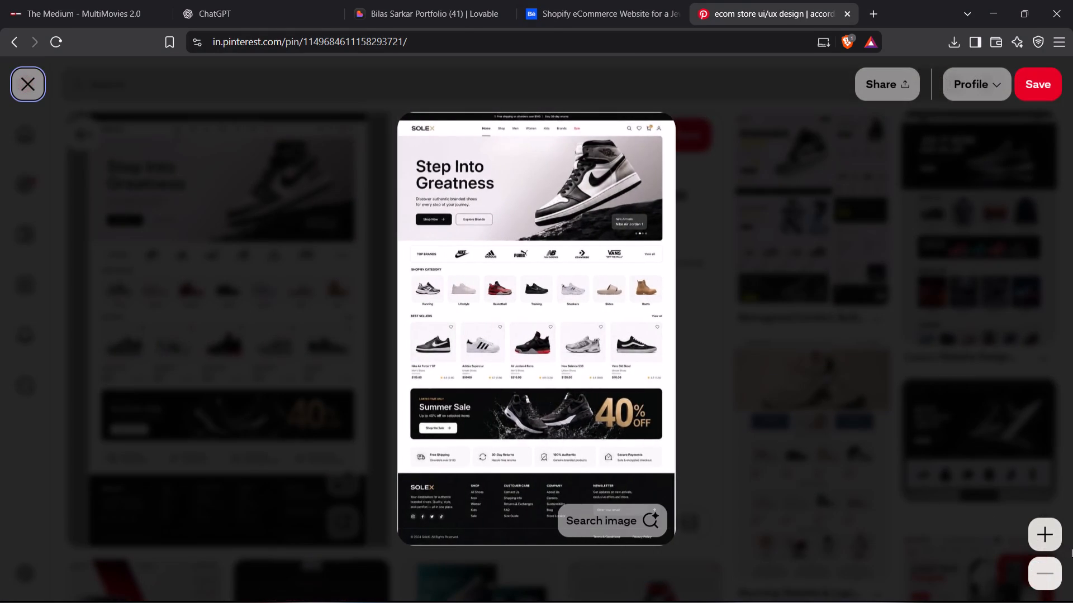
click(1039, 539)
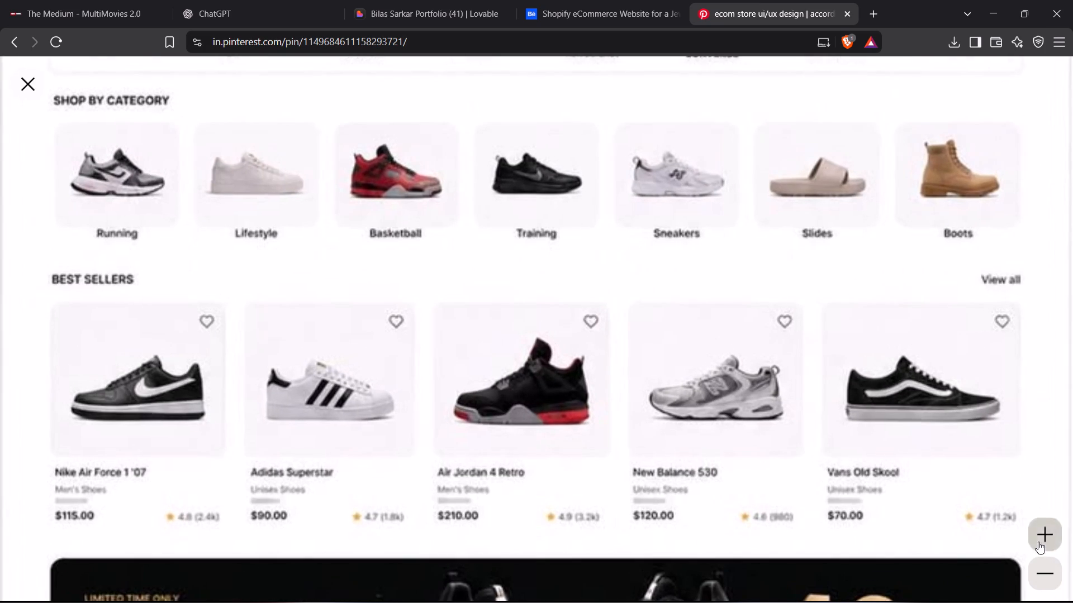
click(1038, 542)
double_click(1051, 568)
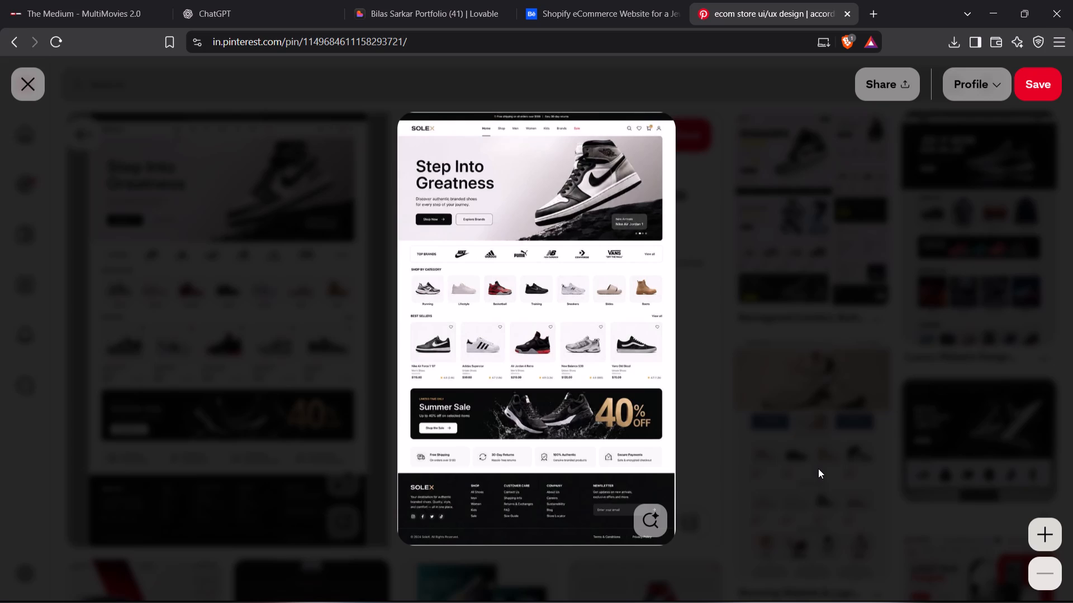
click(818, 468)
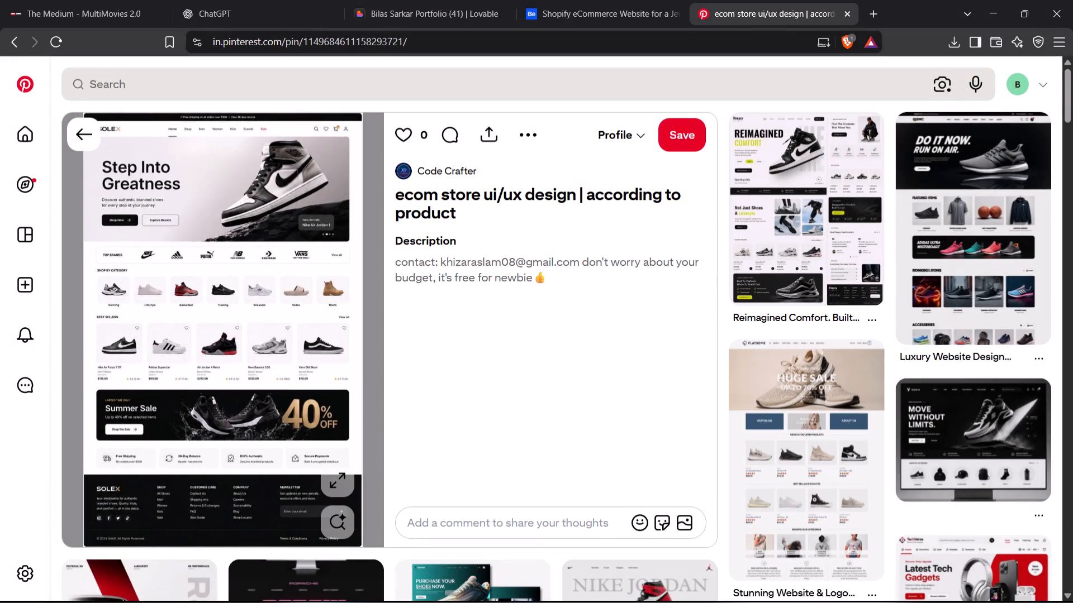
Search Pinterest for "running sheo" and browse the results for a shoe image suited to the Running card.
click(341, 77)
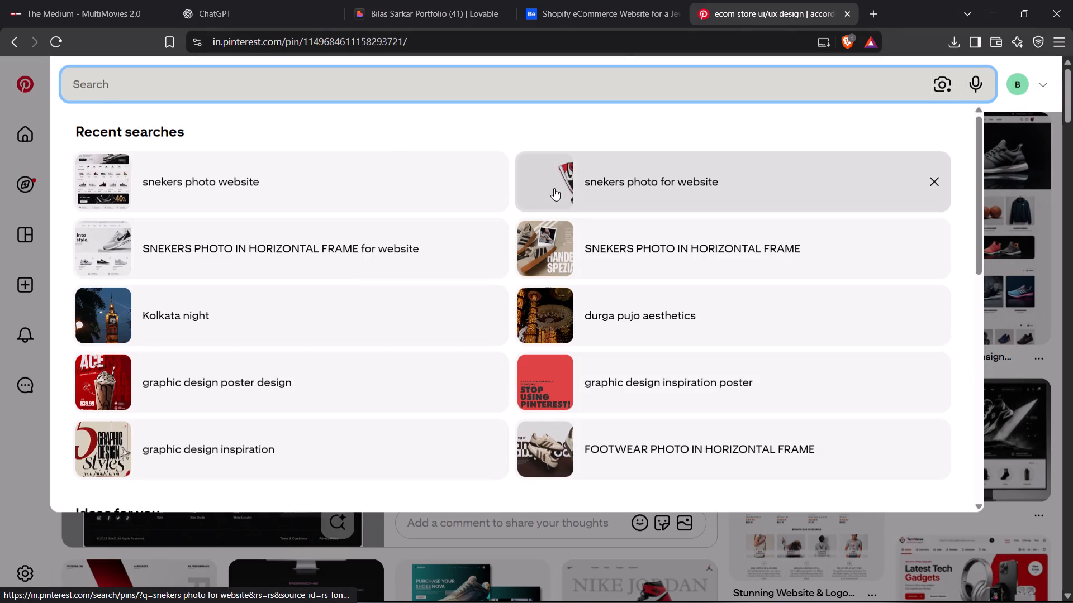
text(running)
key(space)
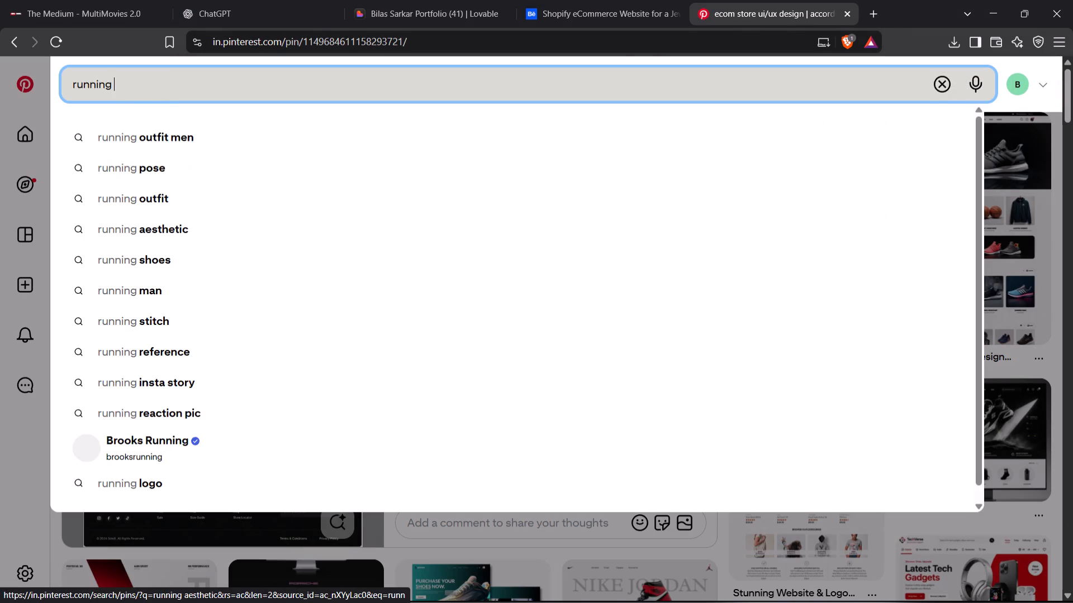
text(sheo)
key(Return)
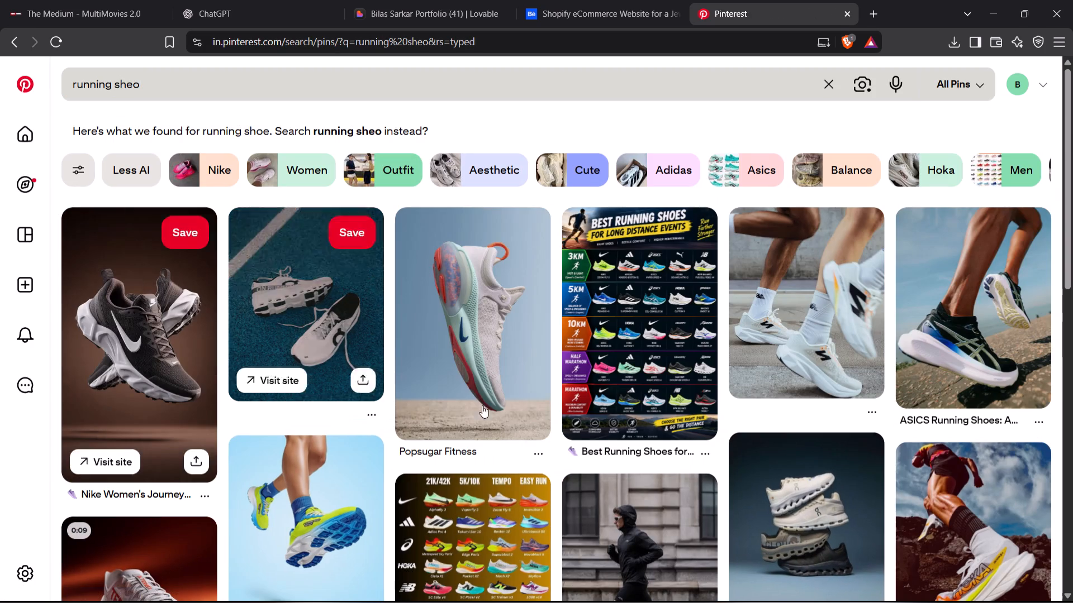
scroll(370, 303, down, 3)
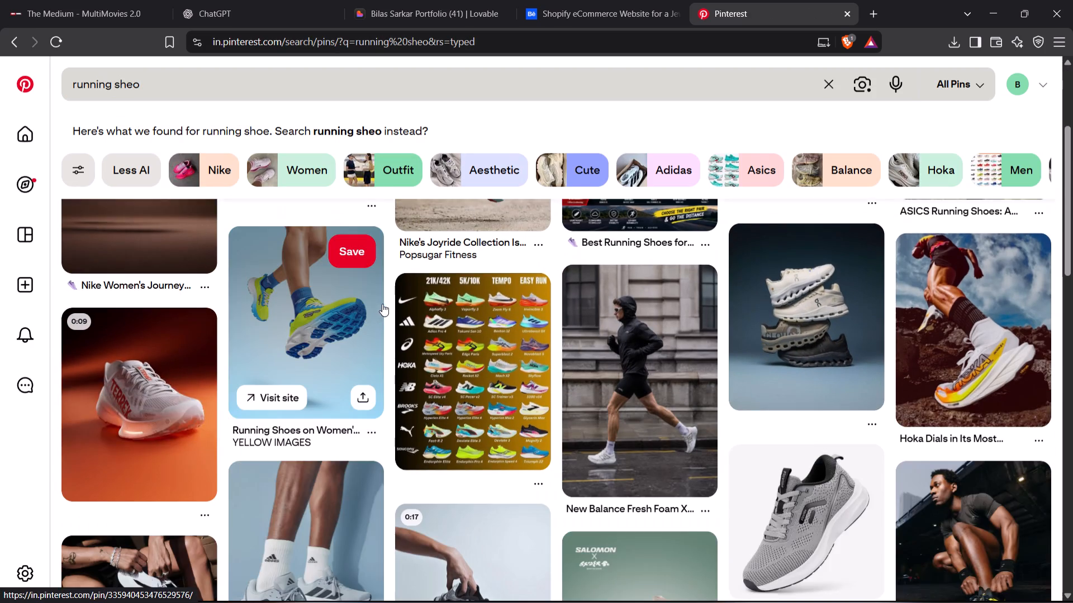
scroll(383, 303, down, 7)
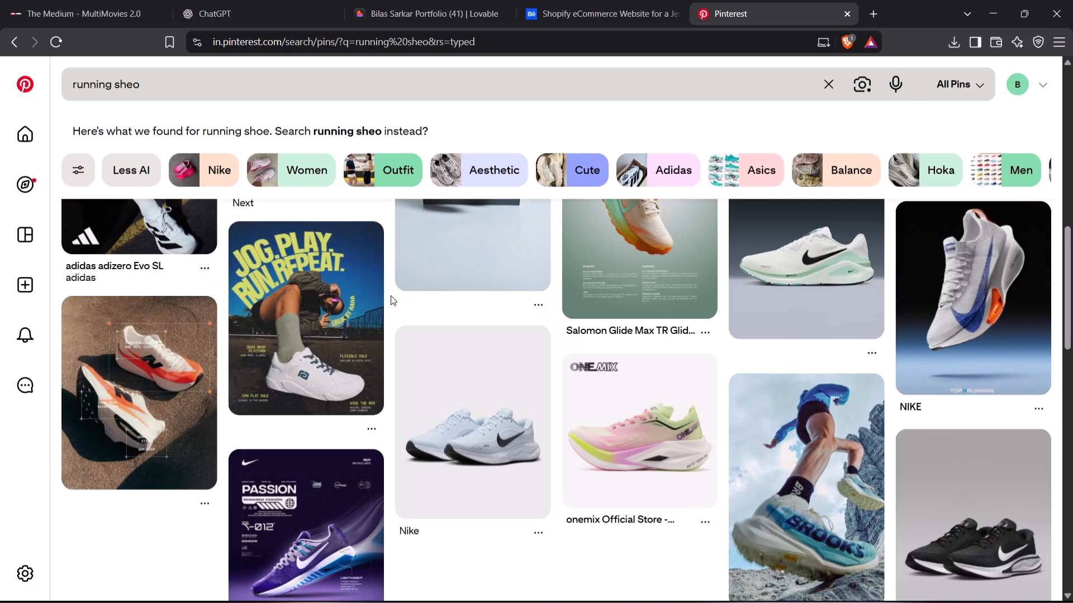
scroll(391, 294, down, 3)
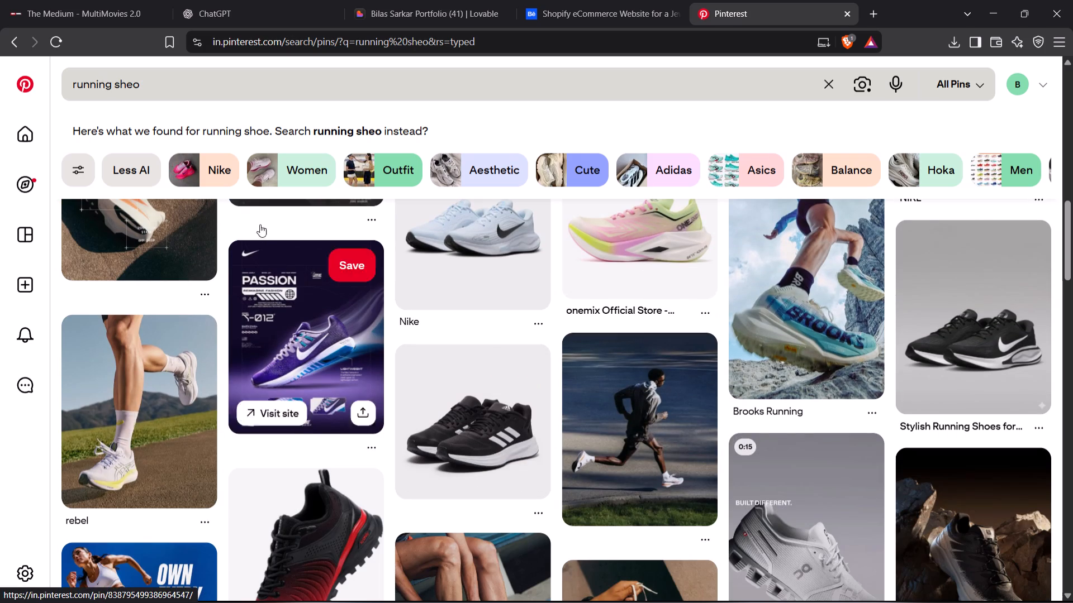
Open the "running sheo" search query for extending.
click(290, 82)
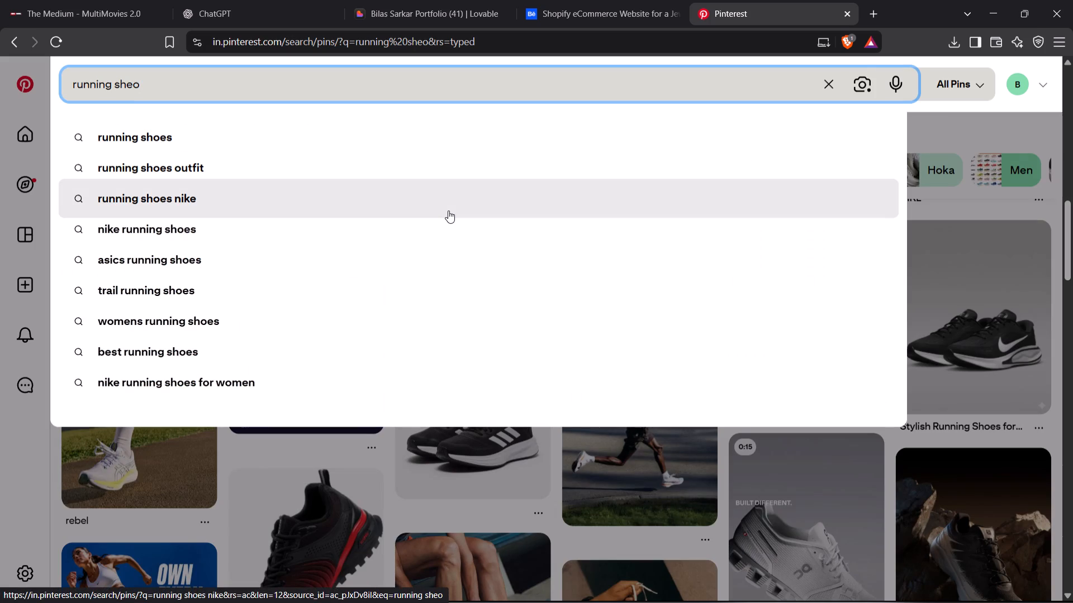
key(space)
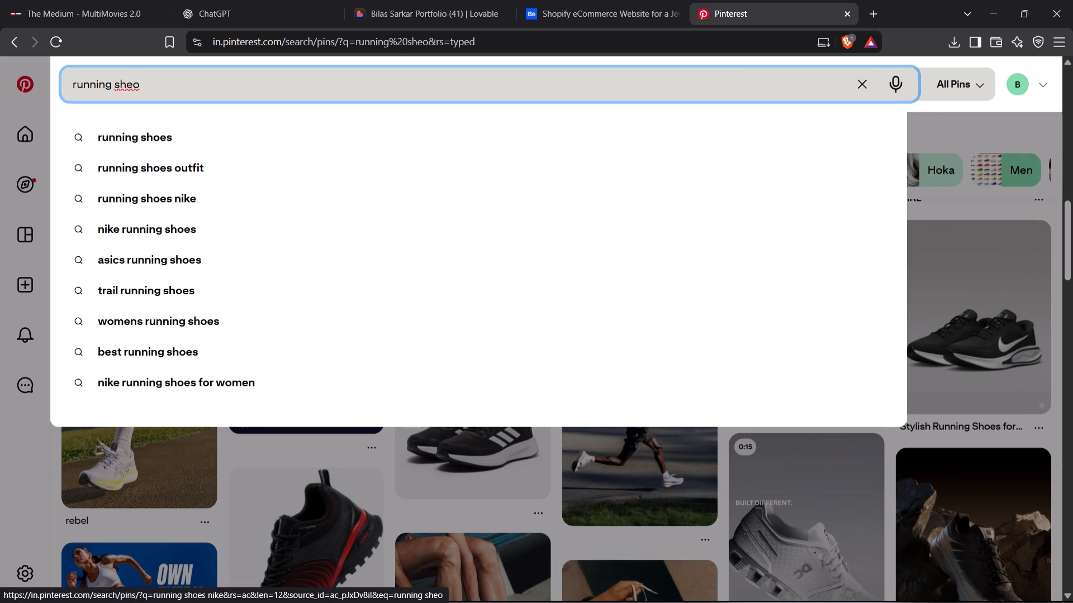